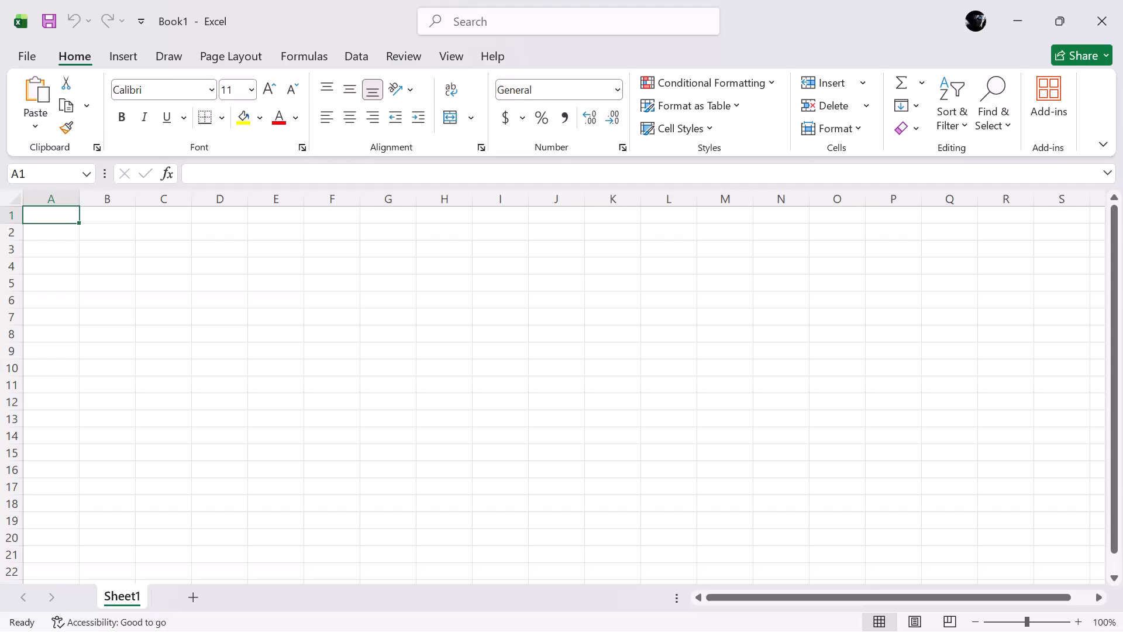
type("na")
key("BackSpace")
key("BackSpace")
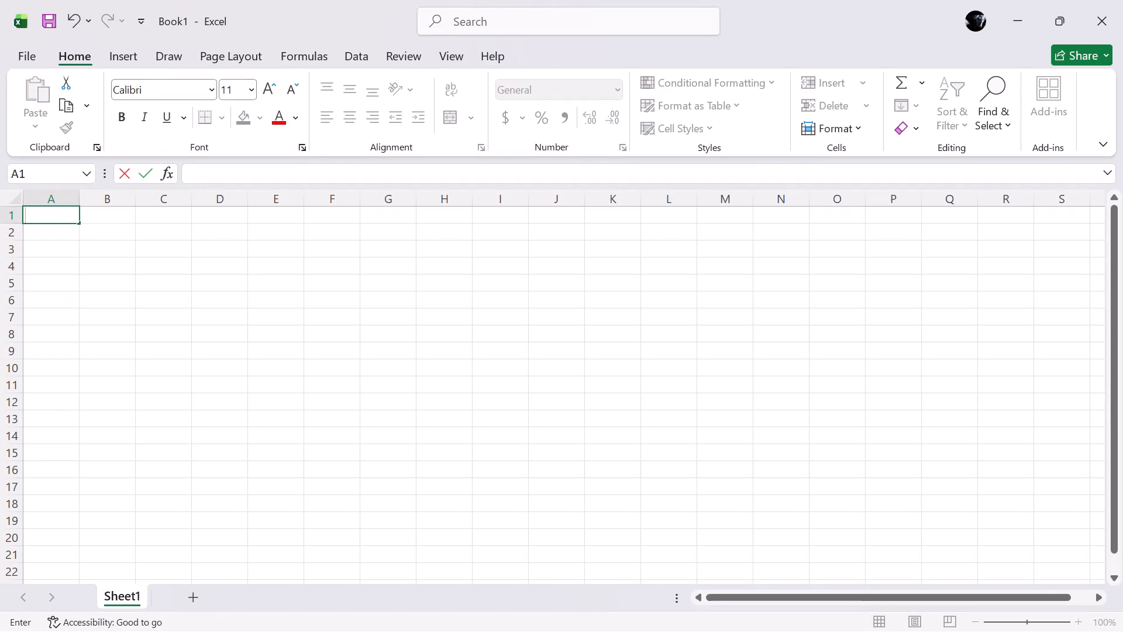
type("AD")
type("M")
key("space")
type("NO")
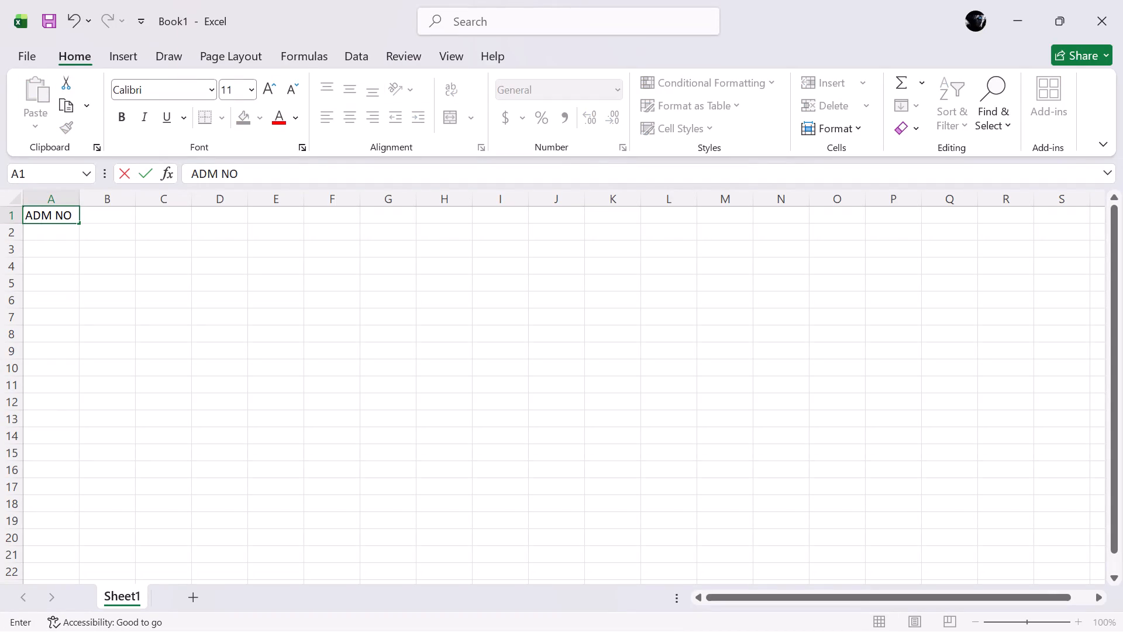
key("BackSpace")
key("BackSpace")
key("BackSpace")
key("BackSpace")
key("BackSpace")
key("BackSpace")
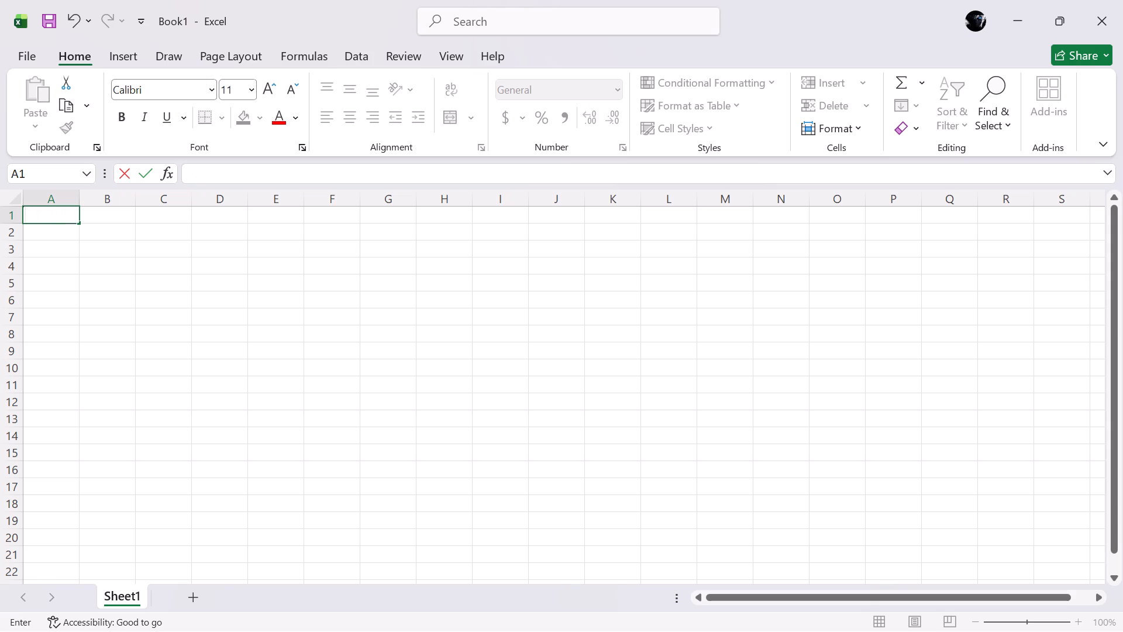
Merge and center cells A1 through J1 for the sheet's title.
key("shift+Right")
key("shift+Right")
key("shift+Right")
key("shift+Right")
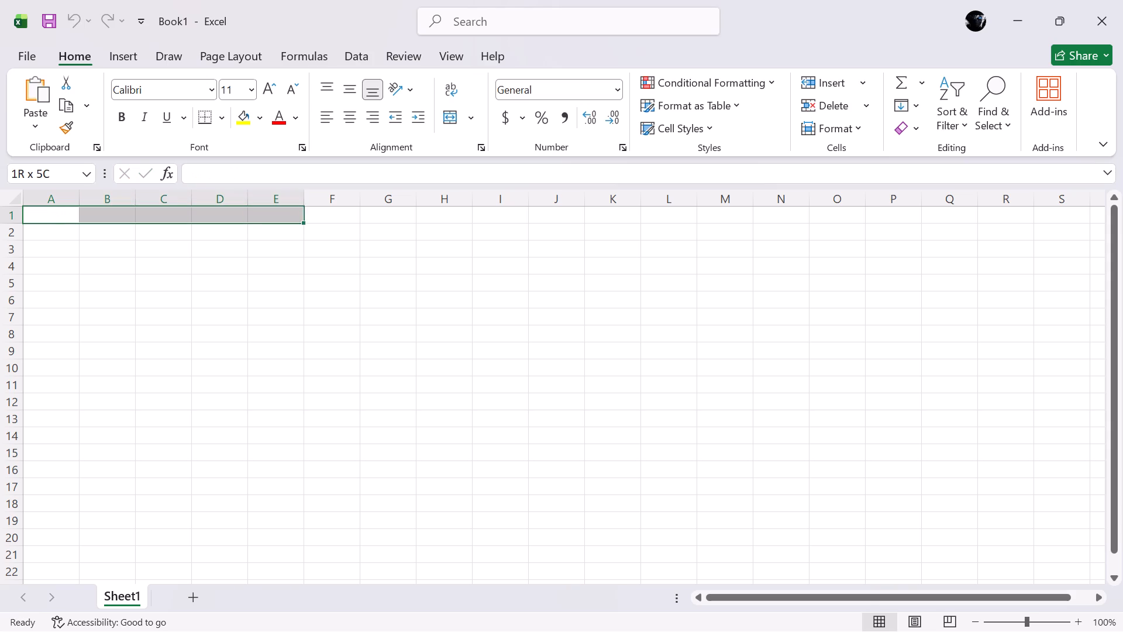
key("shift+Right")
key("shift+Right")
key("shift+Right")
key("shift+Right")
key("shift+Right")
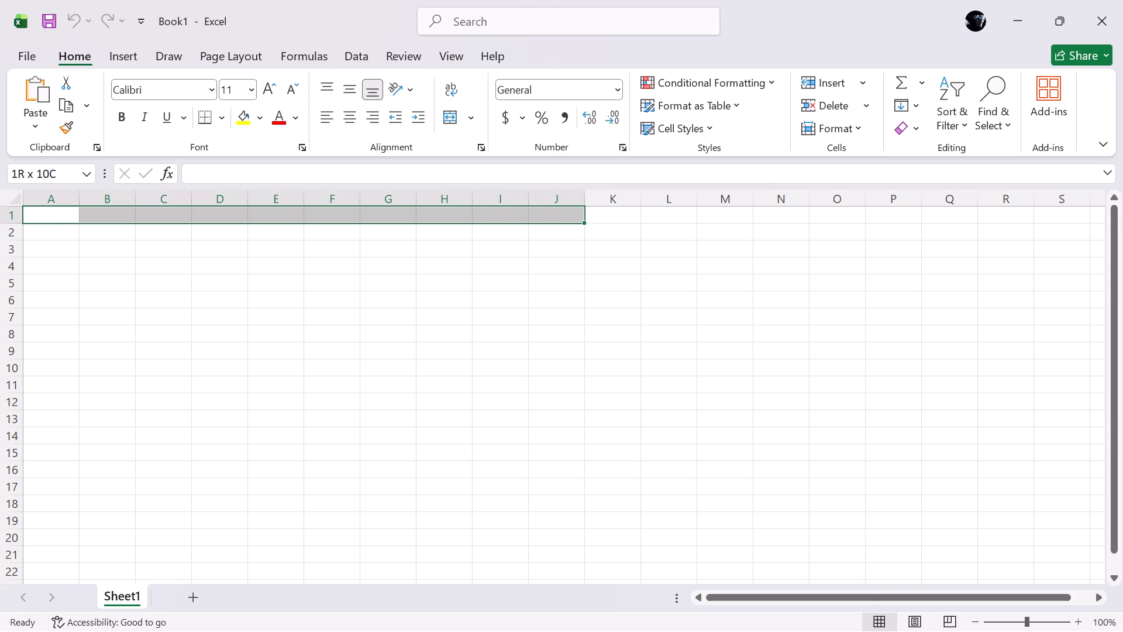
left_click(445, 116)
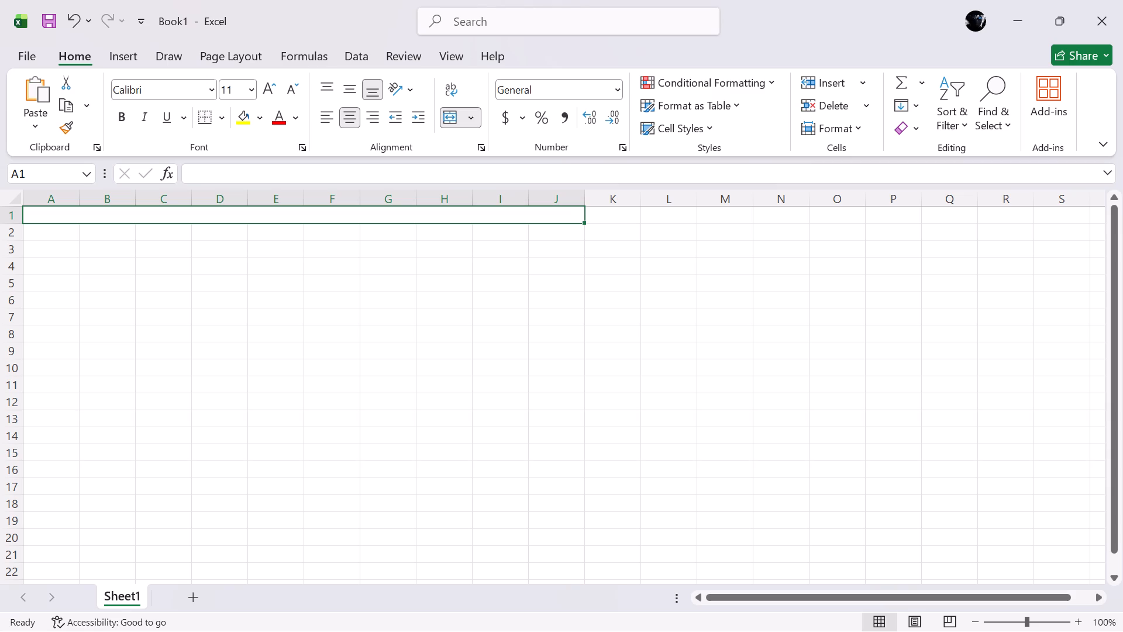
Begin the title in the merged row 1 cell with the text FORM 3 TERM 1.
type("FORM 3")
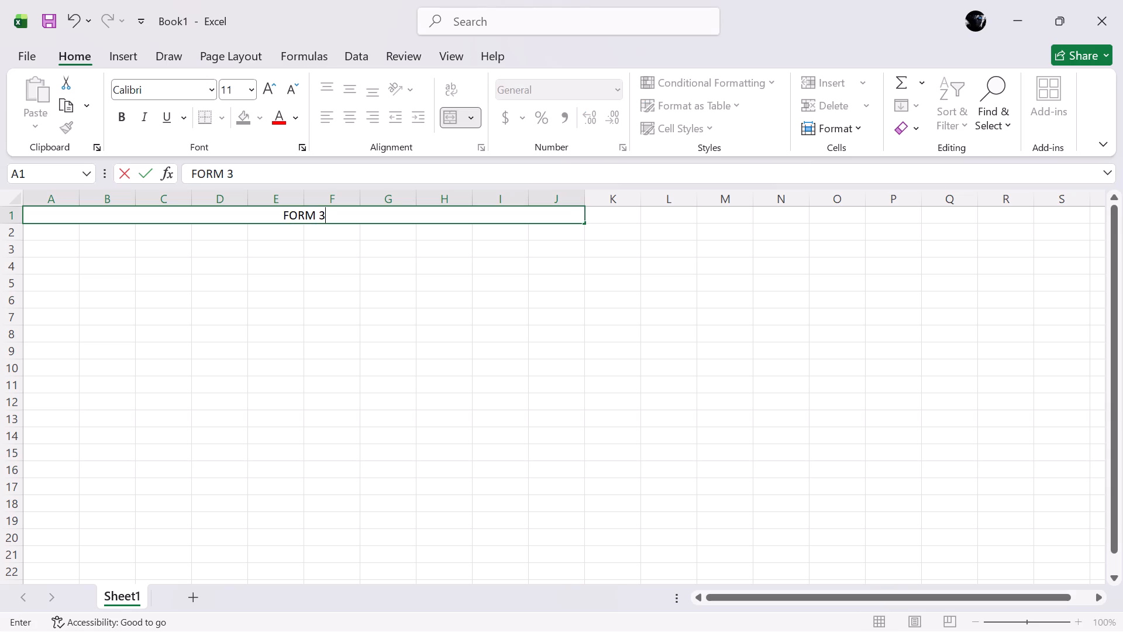
key("space")
type("TERN")
key("BackSpace")
type("M")
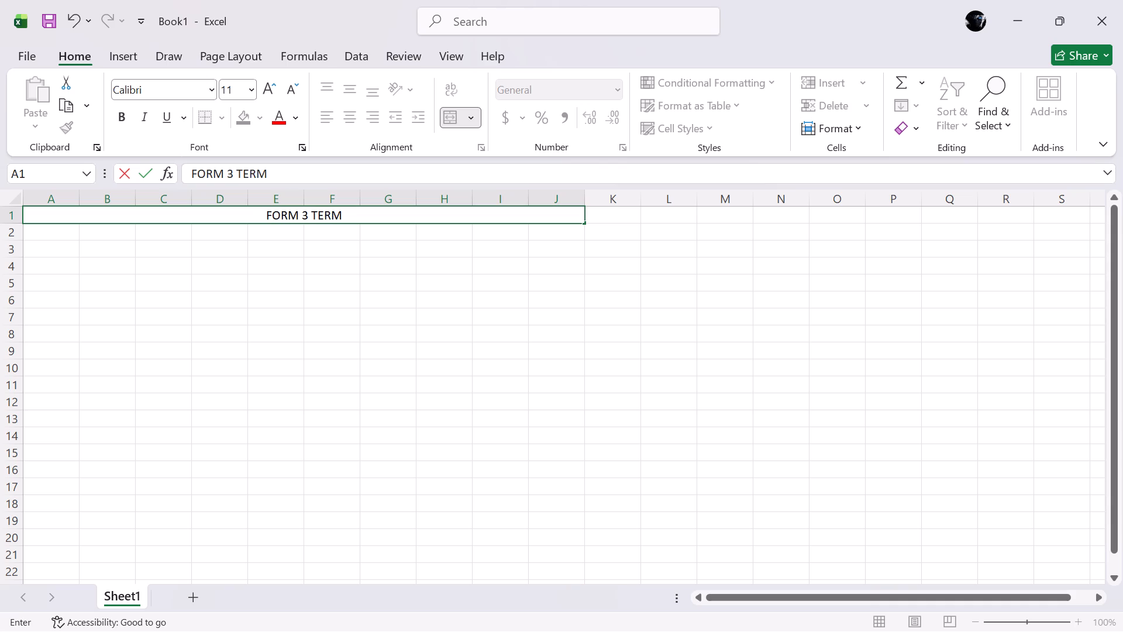
key("space")
key("1")
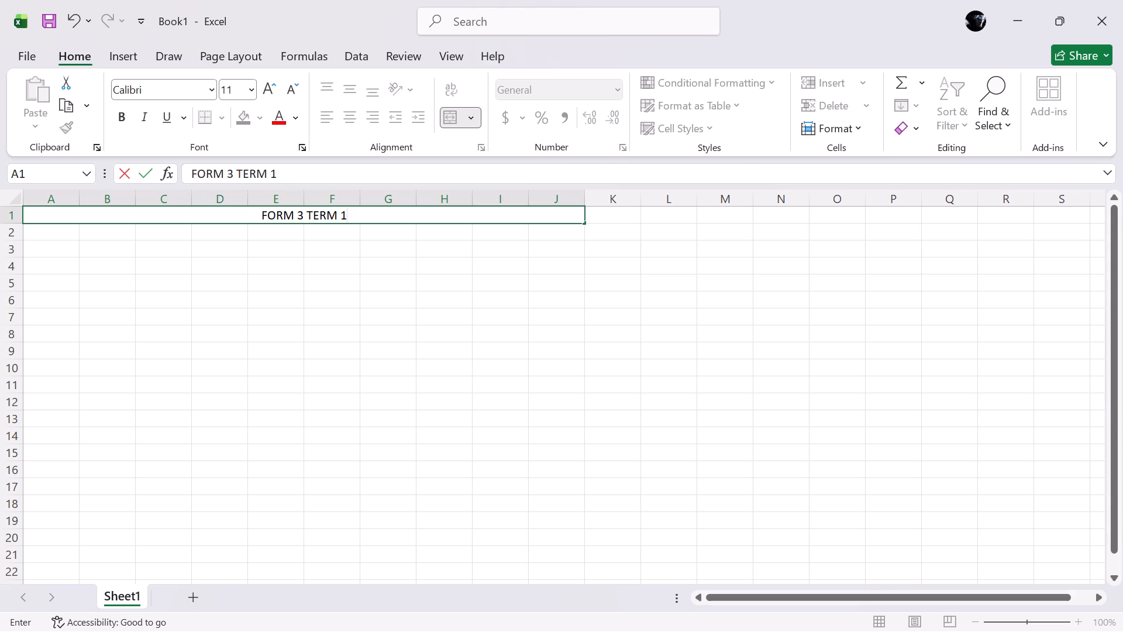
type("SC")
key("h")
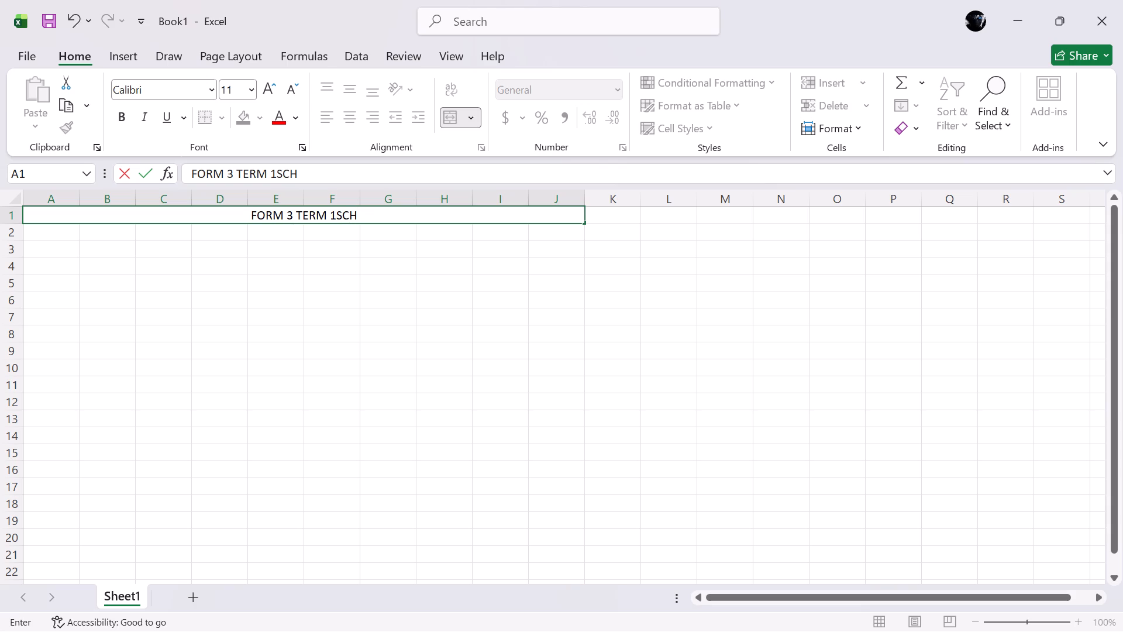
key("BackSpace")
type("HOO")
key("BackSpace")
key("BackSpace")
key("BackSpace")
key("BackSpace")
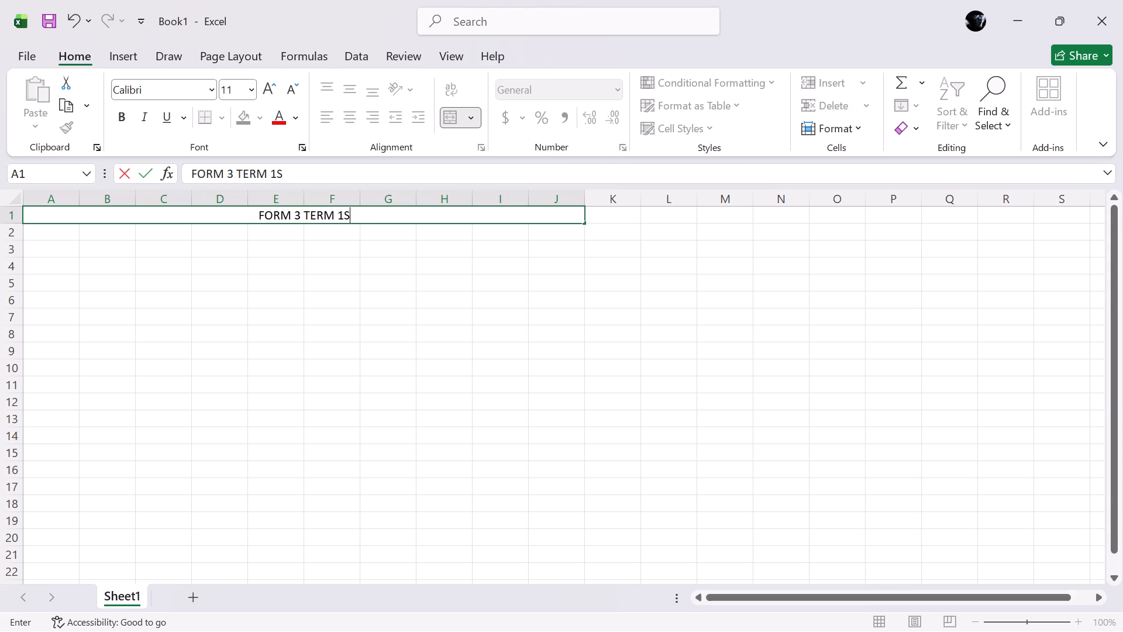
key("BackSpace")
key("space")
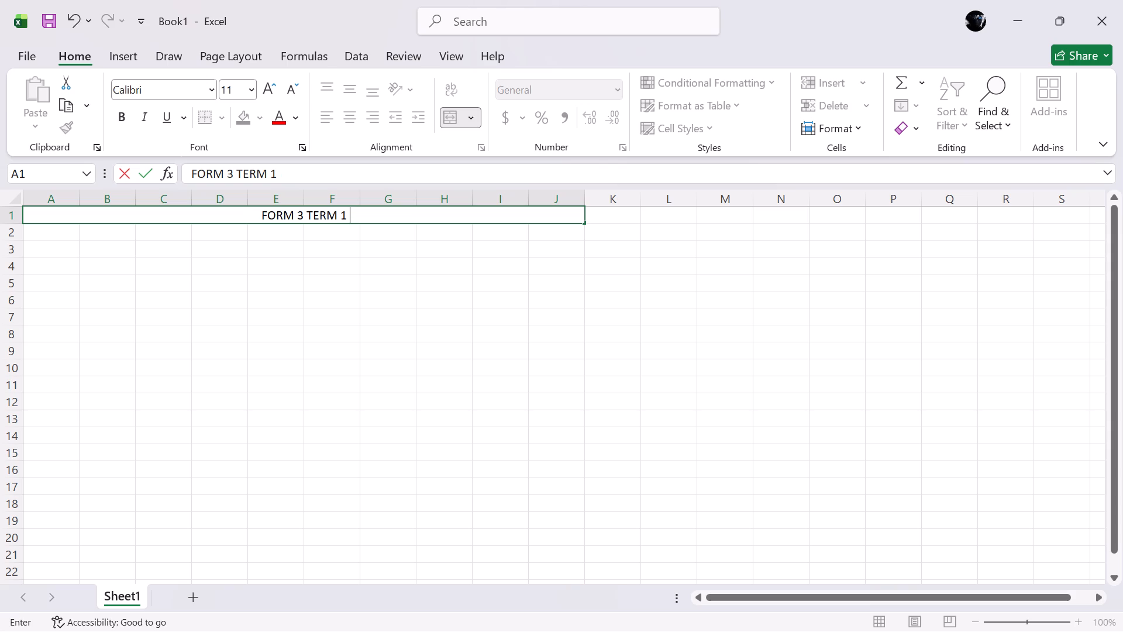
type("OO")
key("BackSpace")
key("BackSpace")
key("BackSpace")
Complete the title in row 1 by adding FEE AREAS after TERM 1.
key("space")
type("FEE AREA")
key("s")
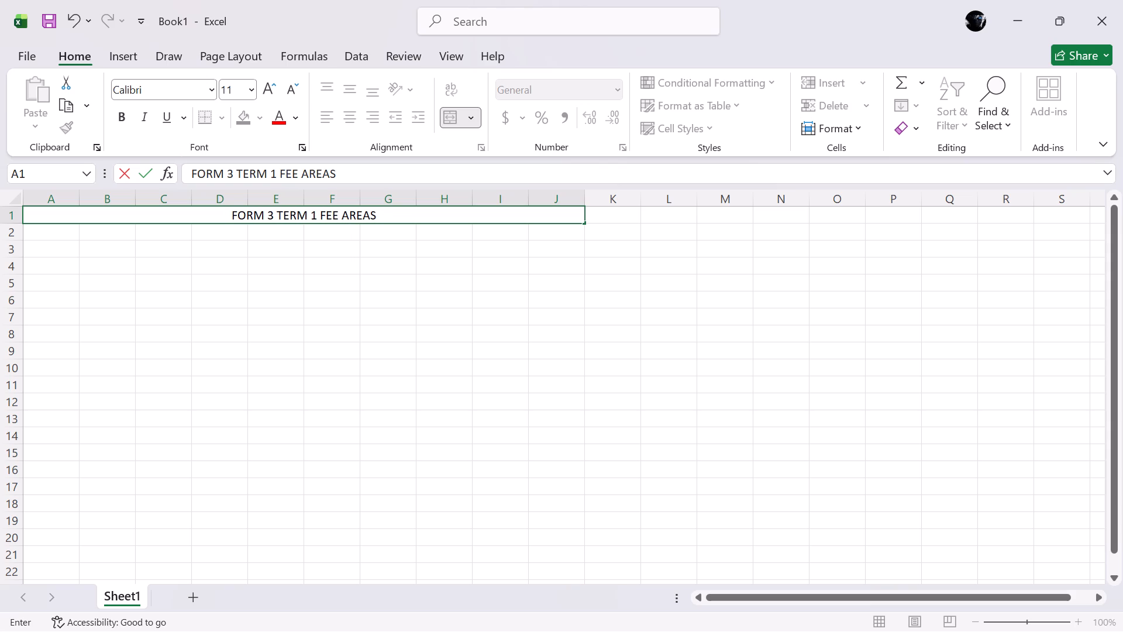
Enter the column header ADM NO in cell A2.
left_click(64, 231)
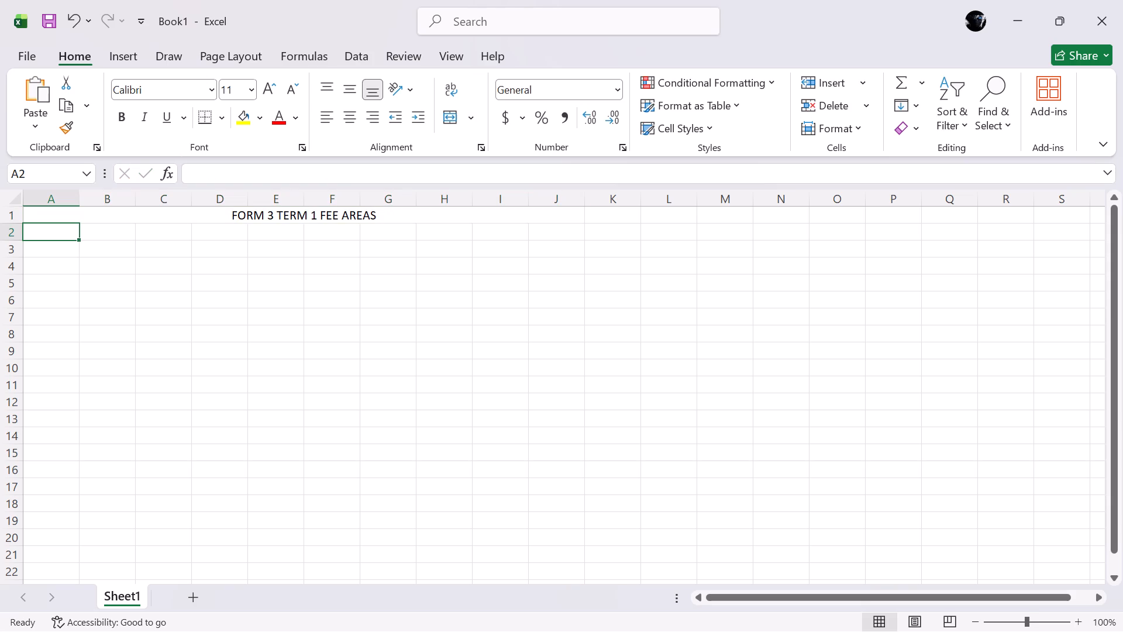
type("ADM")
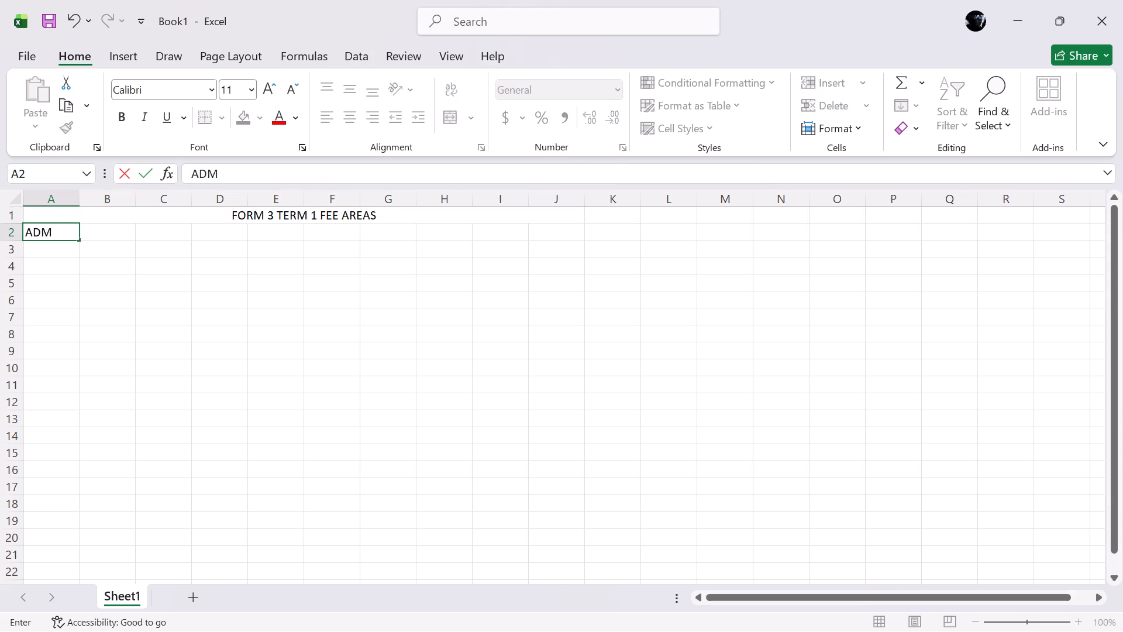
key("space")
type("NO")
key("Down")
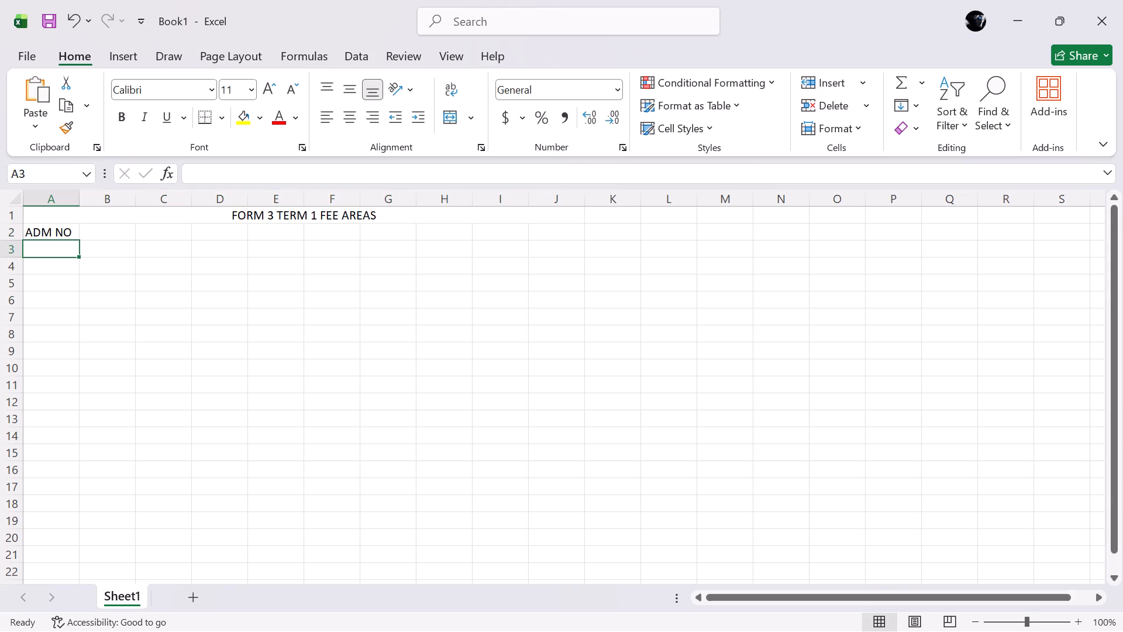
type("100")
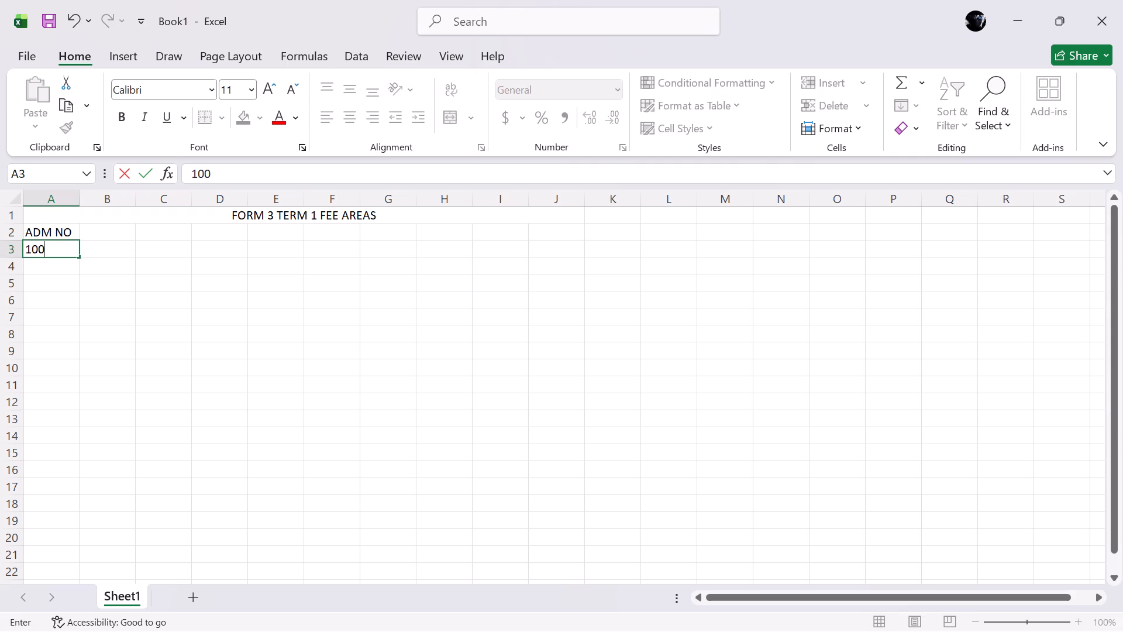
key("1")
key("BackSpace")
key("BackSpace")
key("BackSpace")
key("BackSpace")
Enter the formula =1000+1 in cell A3 under the ADM NO header.
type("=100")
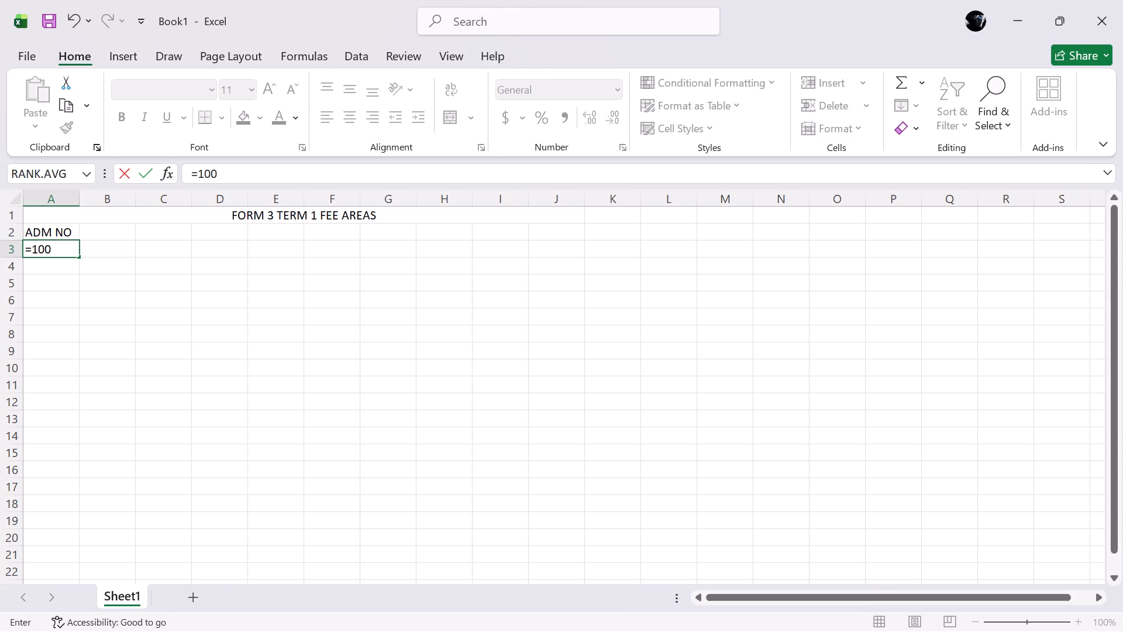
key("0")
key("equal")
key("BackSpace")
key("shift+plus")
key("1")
Fill the formula from cell A3 down the ADM NO column through A17, and reselect A3.
left_click_drag(78, 258, 78, 345)
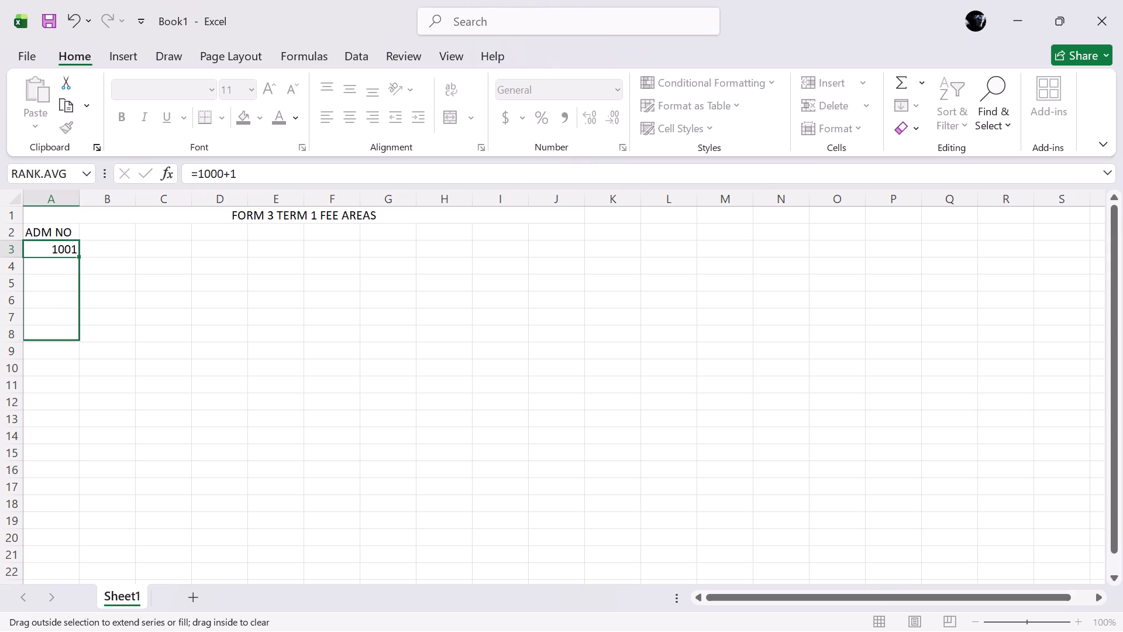
left_click_drag(78, 345, 82, 531)
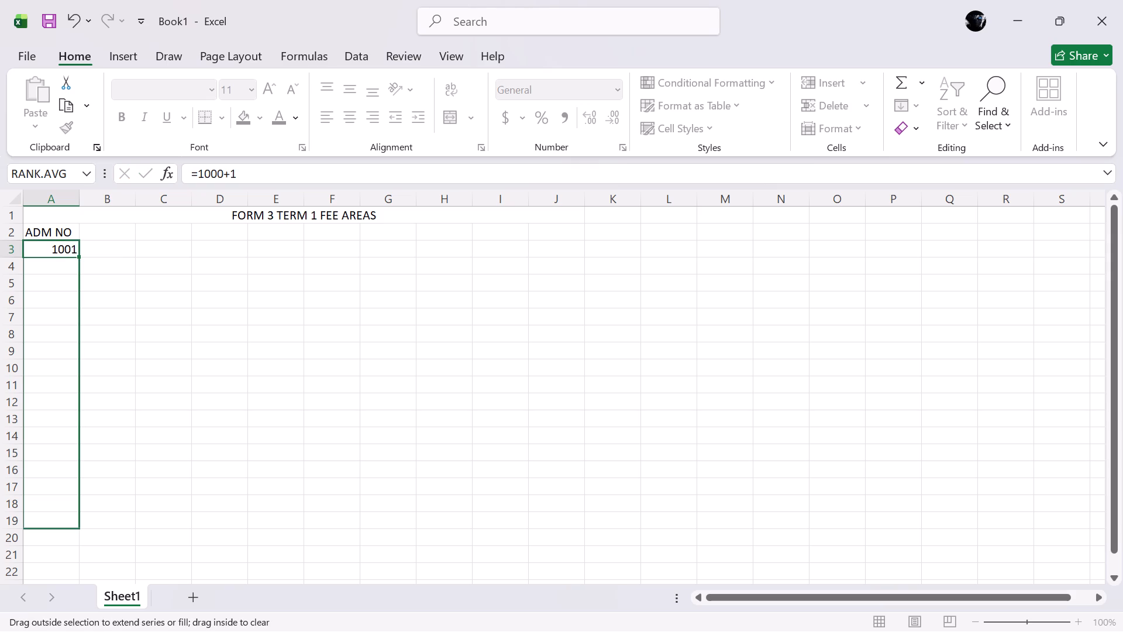
left_click_drag(82, 531, 62, 424)
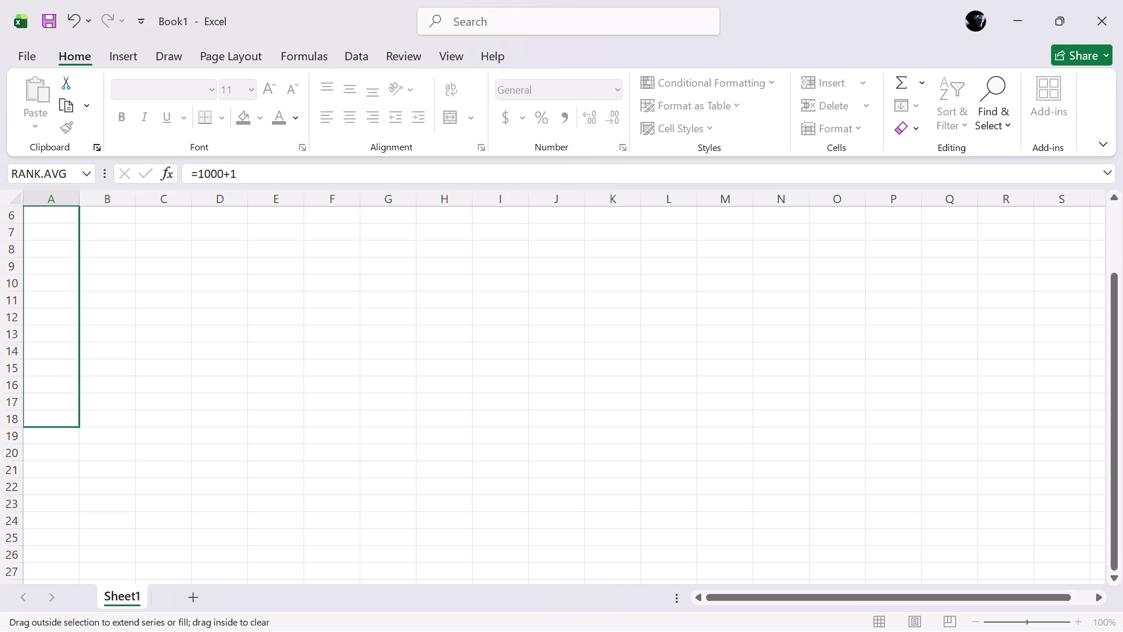
left_click_drag(62, 424, 62, 403)
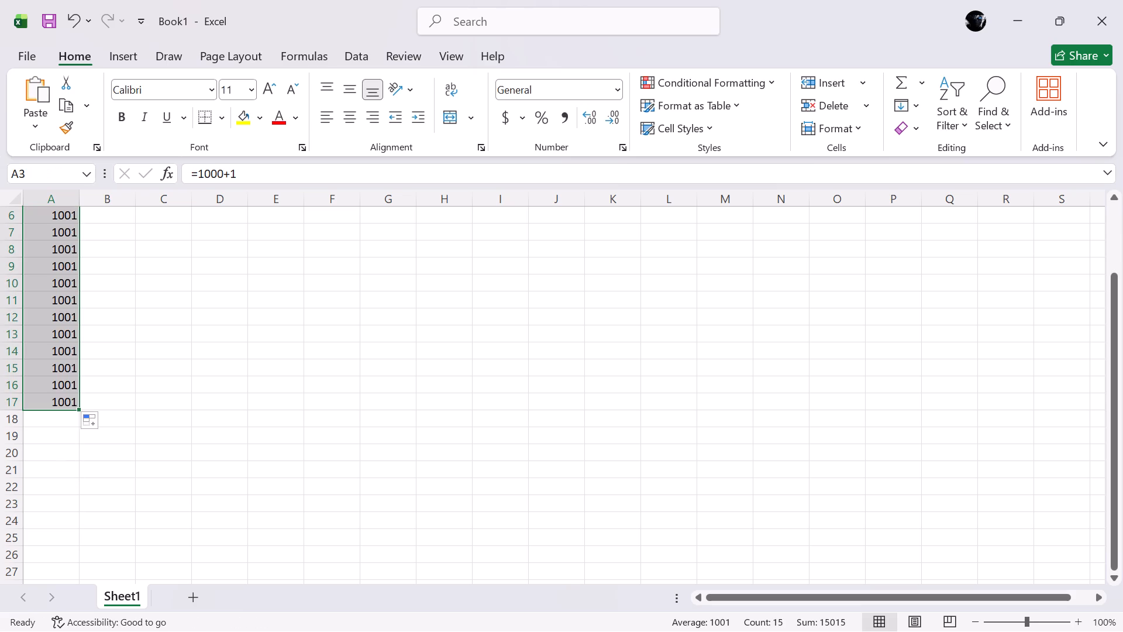
scroll(115, 393, "up", 2)
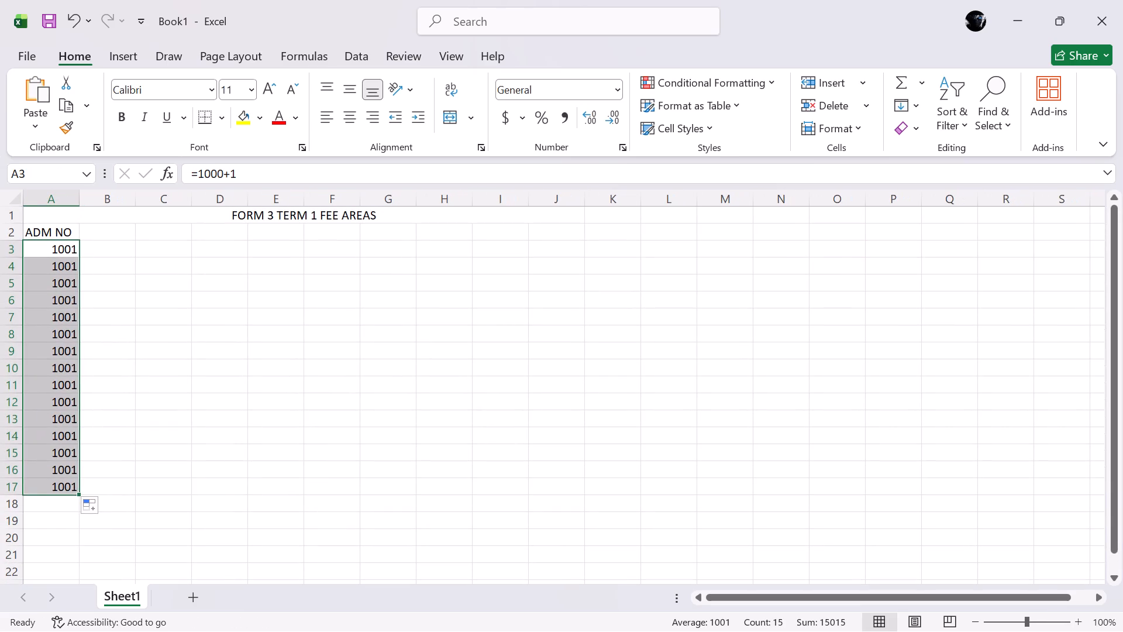
scroll(126, 399, "up", 1)
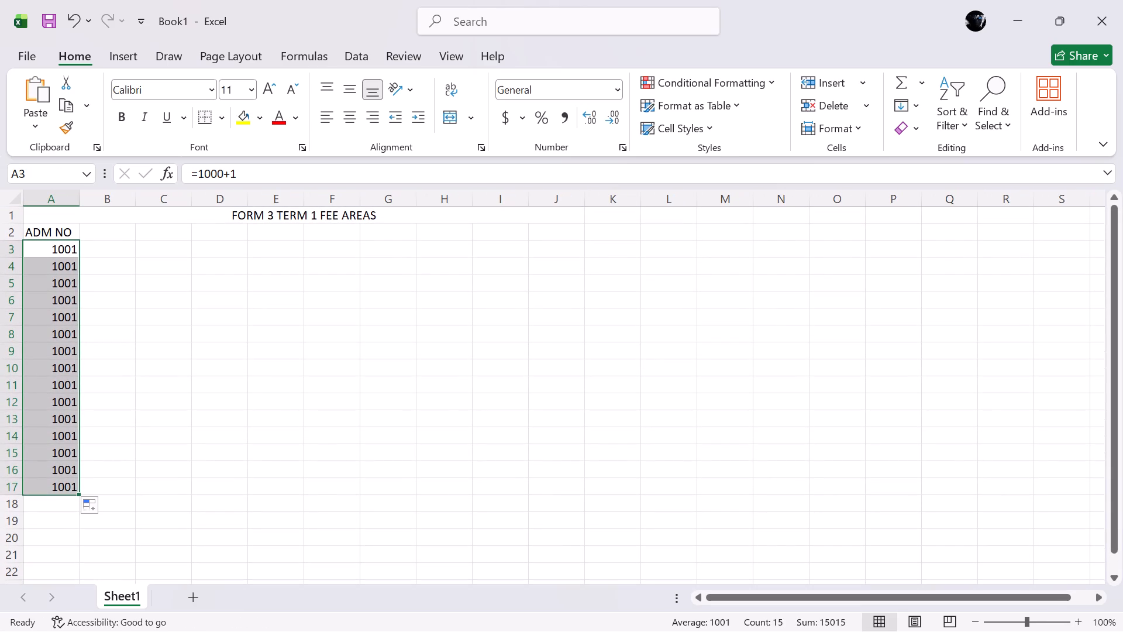
left_click(63, 253)
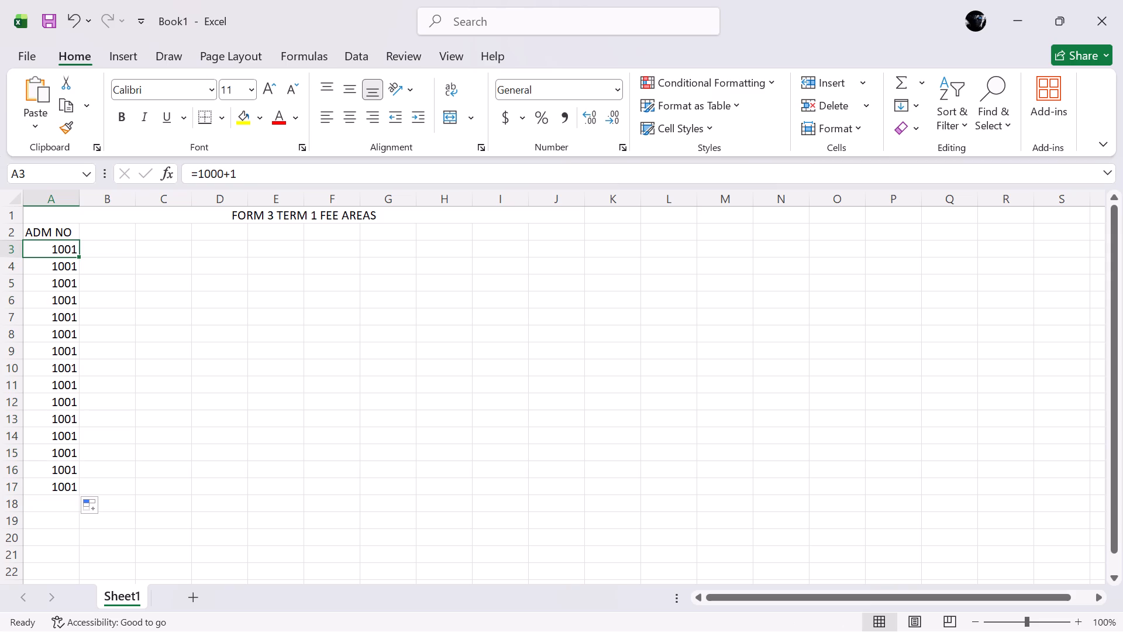
Replace the formula in cell A3 with the plain number 1001.
key("equal")
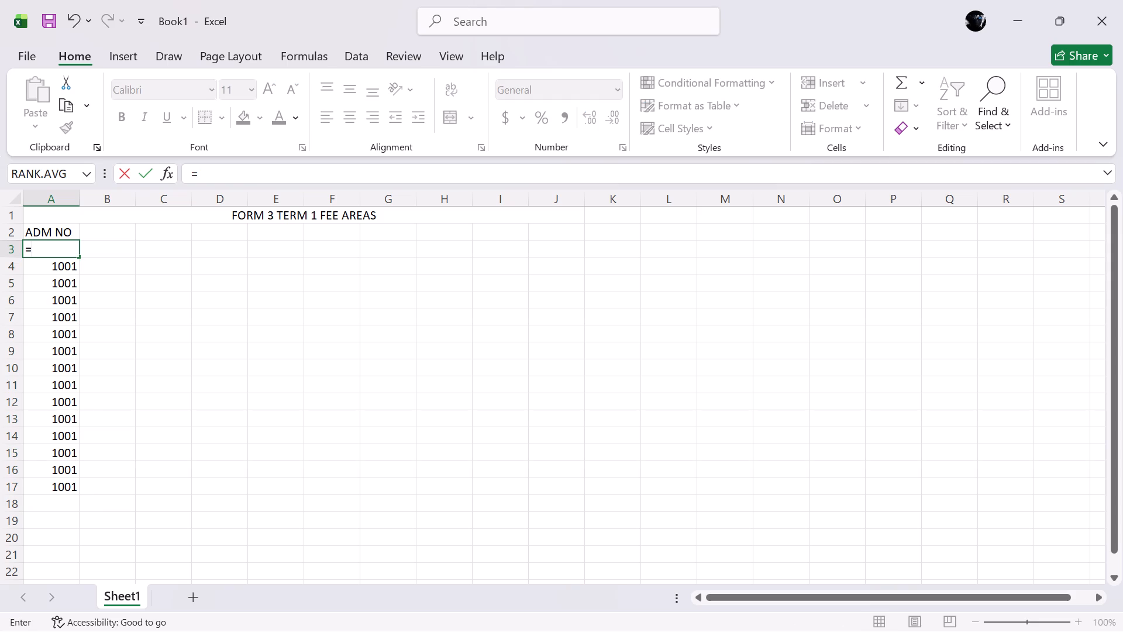
key("BackSpace")
type("1001")
Enter the formula =A3+1 in cell A4 under the first admission number.
left_click(64, 265)
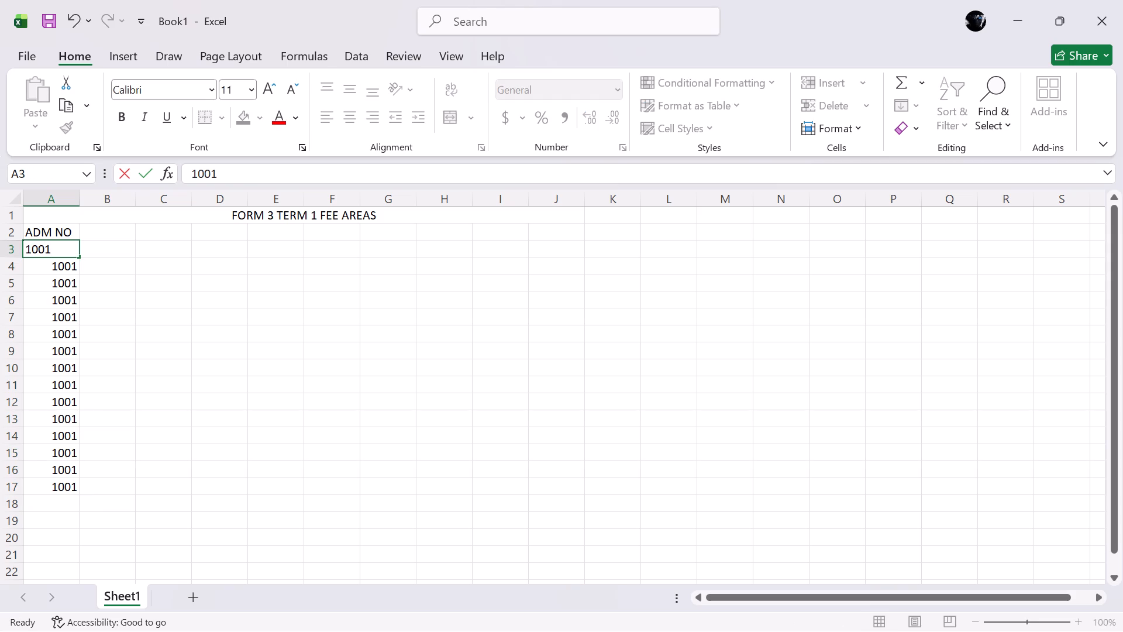
key("equal")
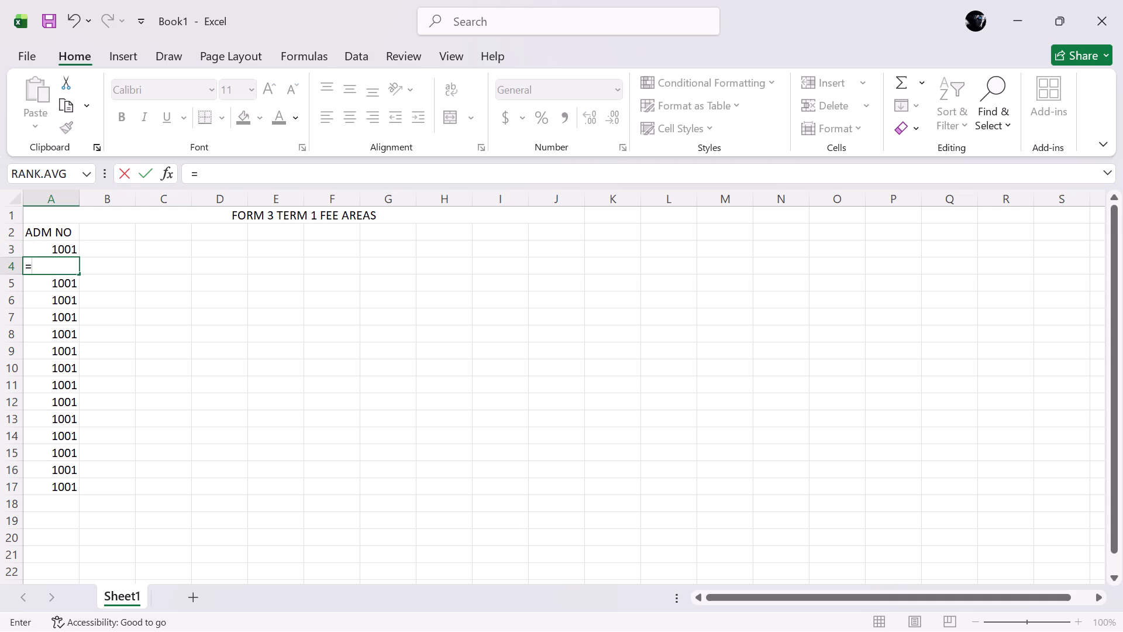
type("A3")
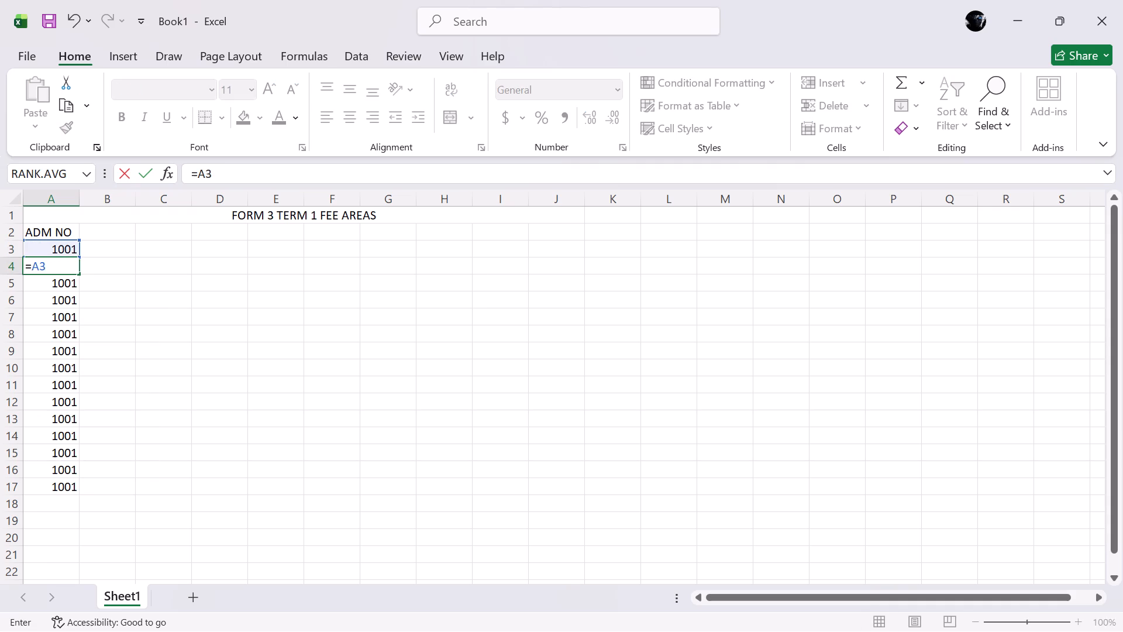
type("+1")
key("Return")
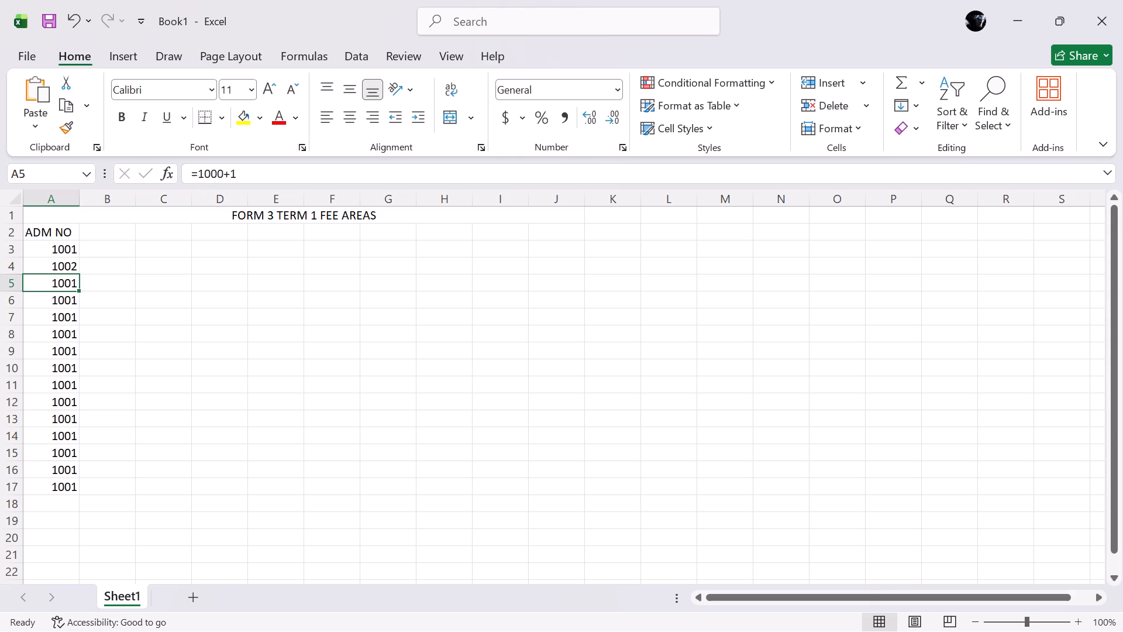
Fill the formula from cell A4 down the ADM NO column through A17.
left_click(64, 265)
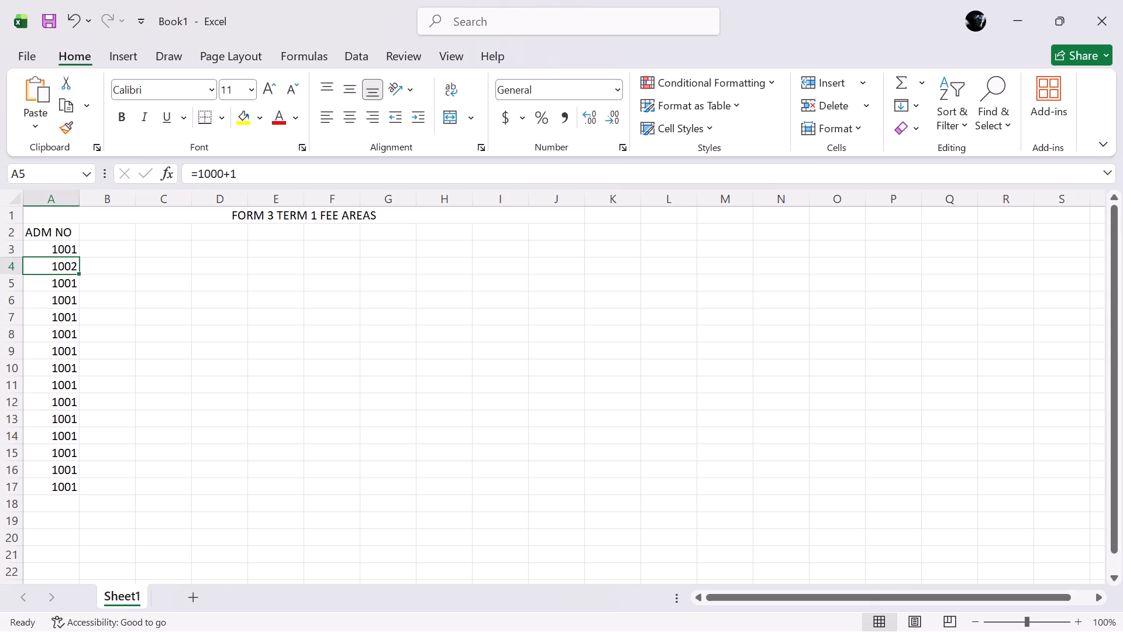
left_click_drag(77, 272, 75, 453)
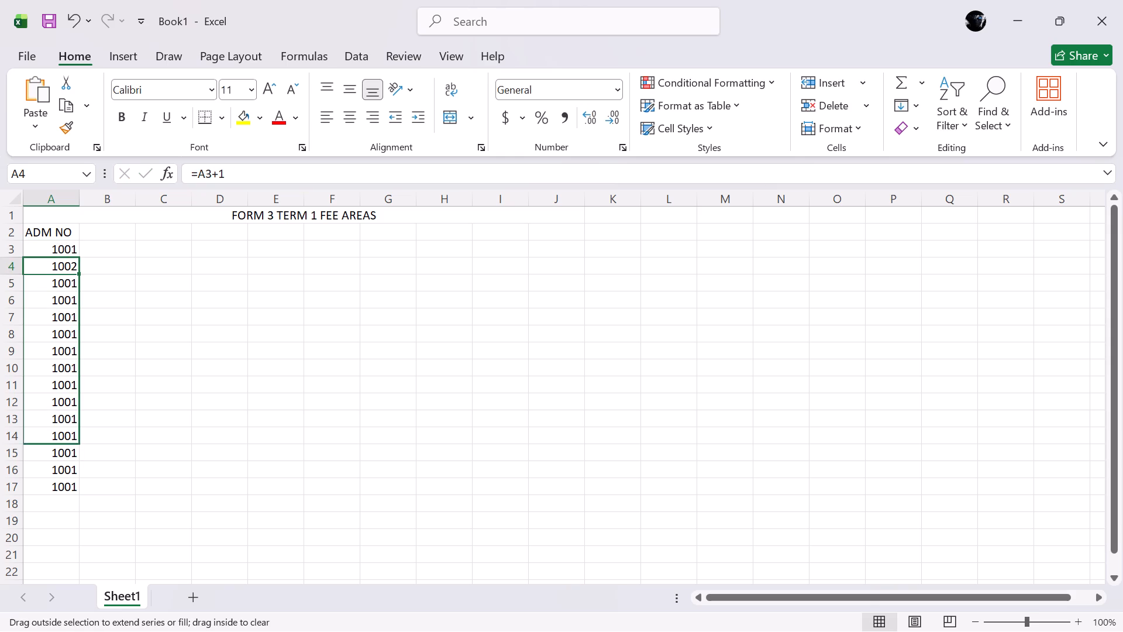
left_click_drag(75, 453, 74, 493)
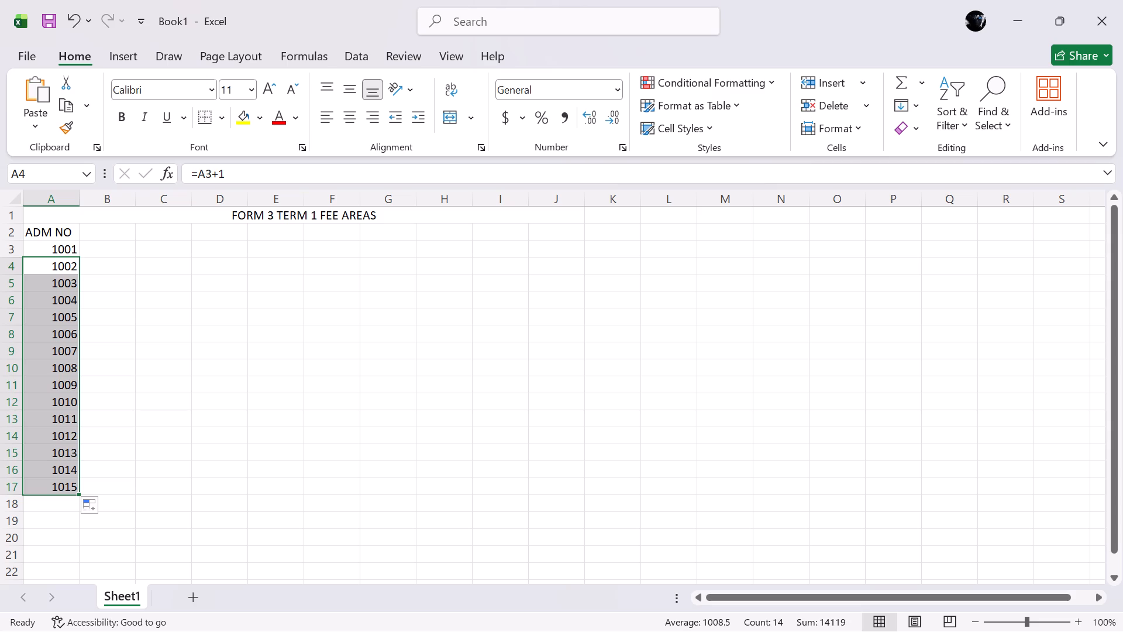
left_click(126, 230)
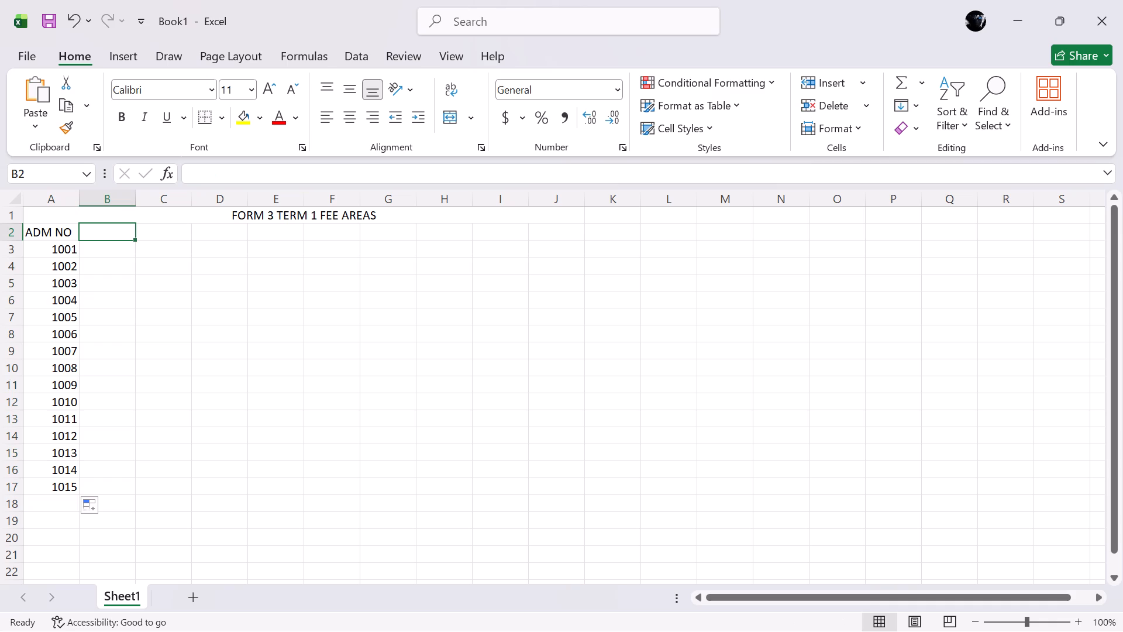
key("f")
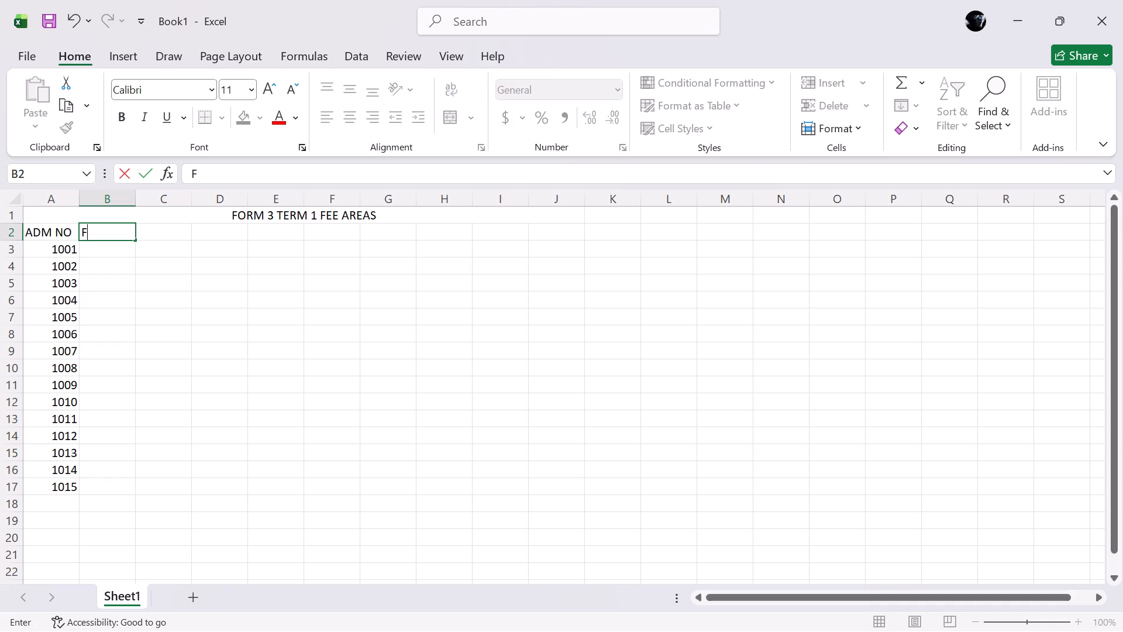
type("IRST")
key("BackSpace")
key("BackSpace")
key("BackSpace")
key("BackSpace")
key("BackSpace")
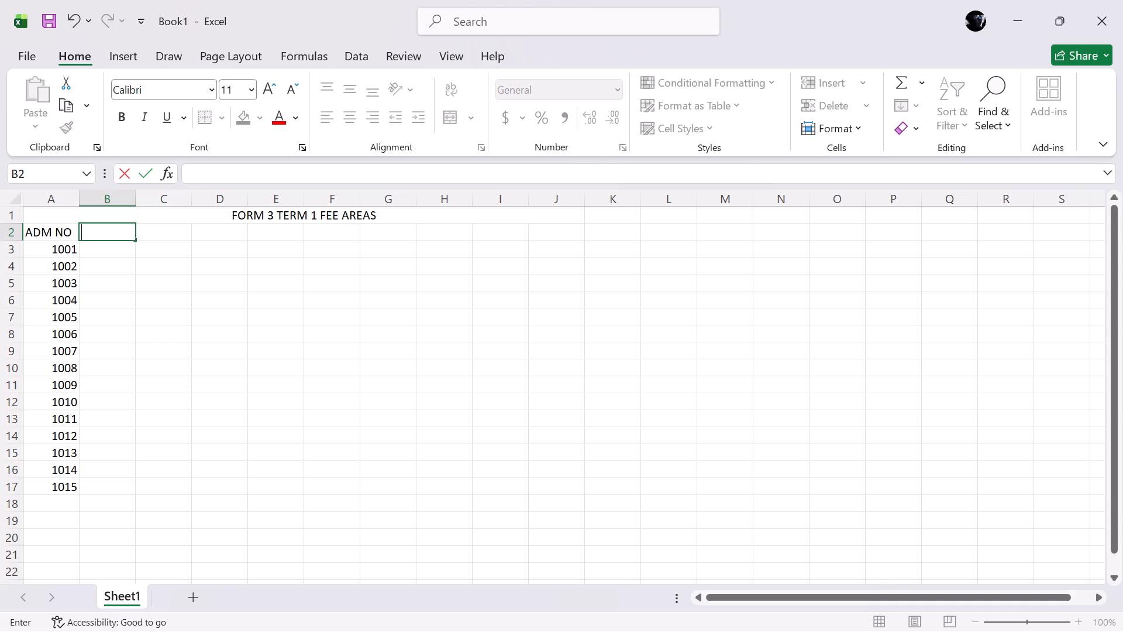
Enter the column header TOTAL FEES in cell B2, beside ADM NO.
type("TO")
type("TAL FEE")
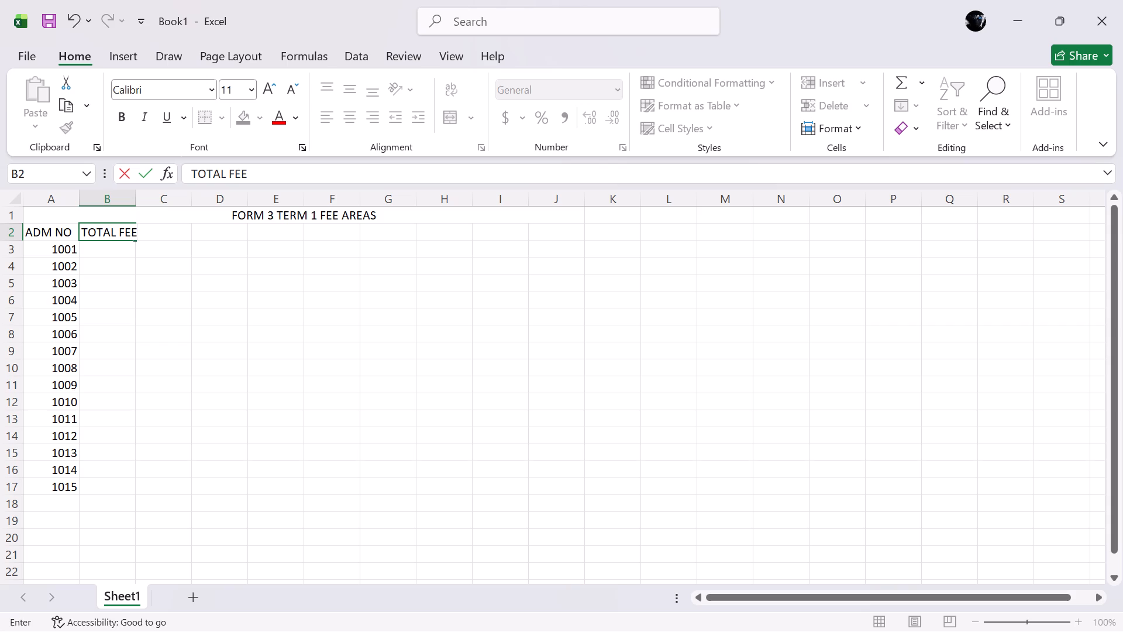
key("s")
key("Right")
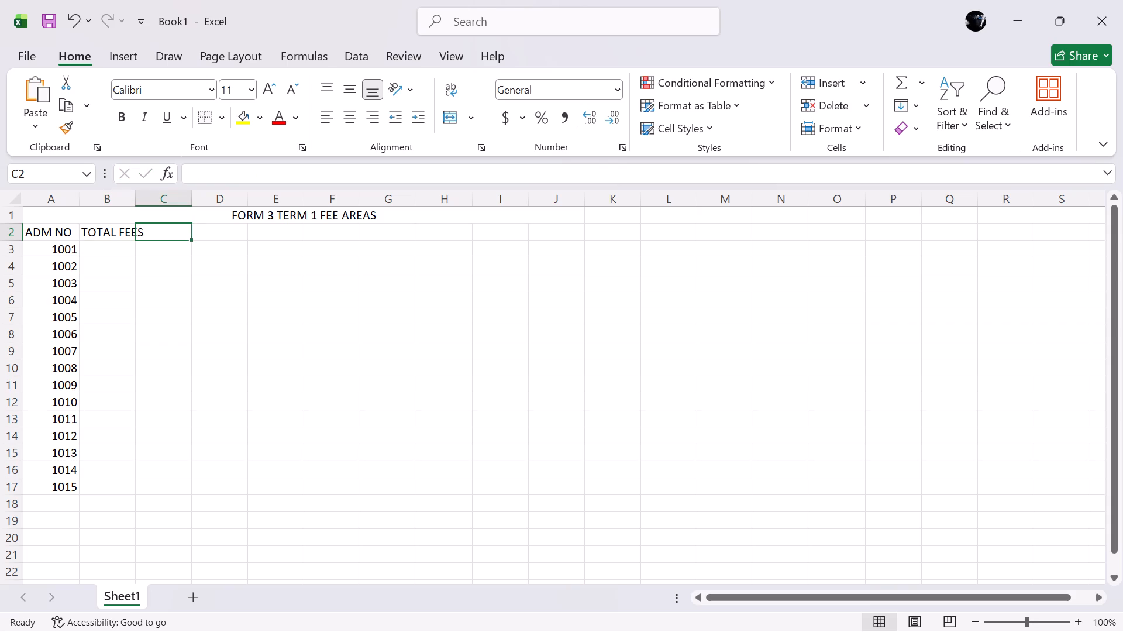
Enter the column header FIRST PAYMENT in cell C2.
type("FIR")
type("ST")
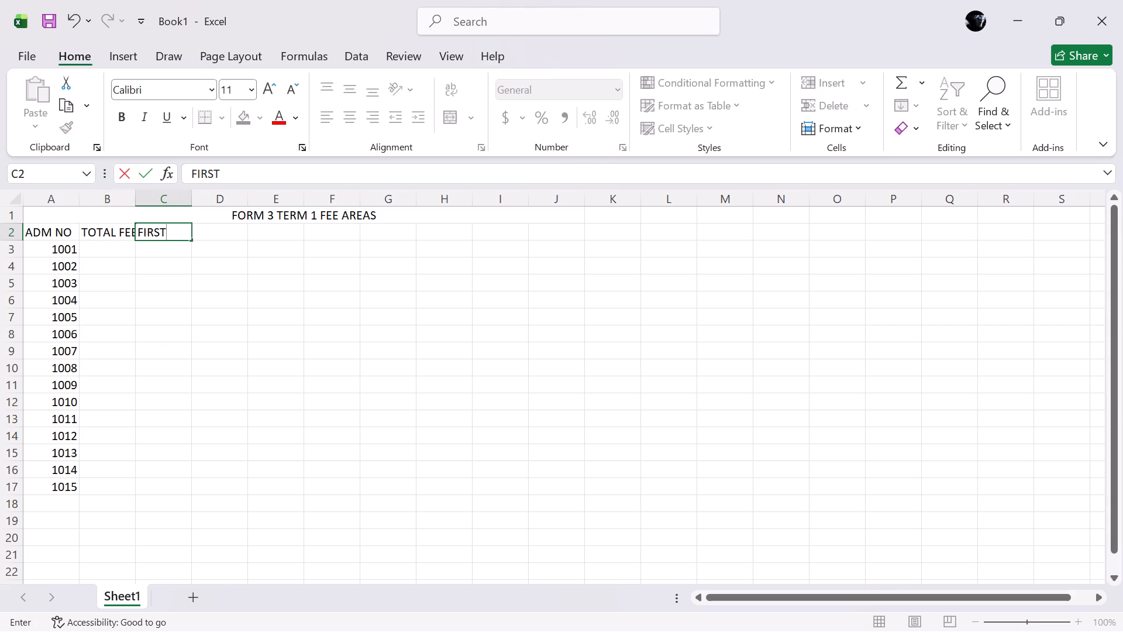
key("space")
type("PAYME")
key("n")
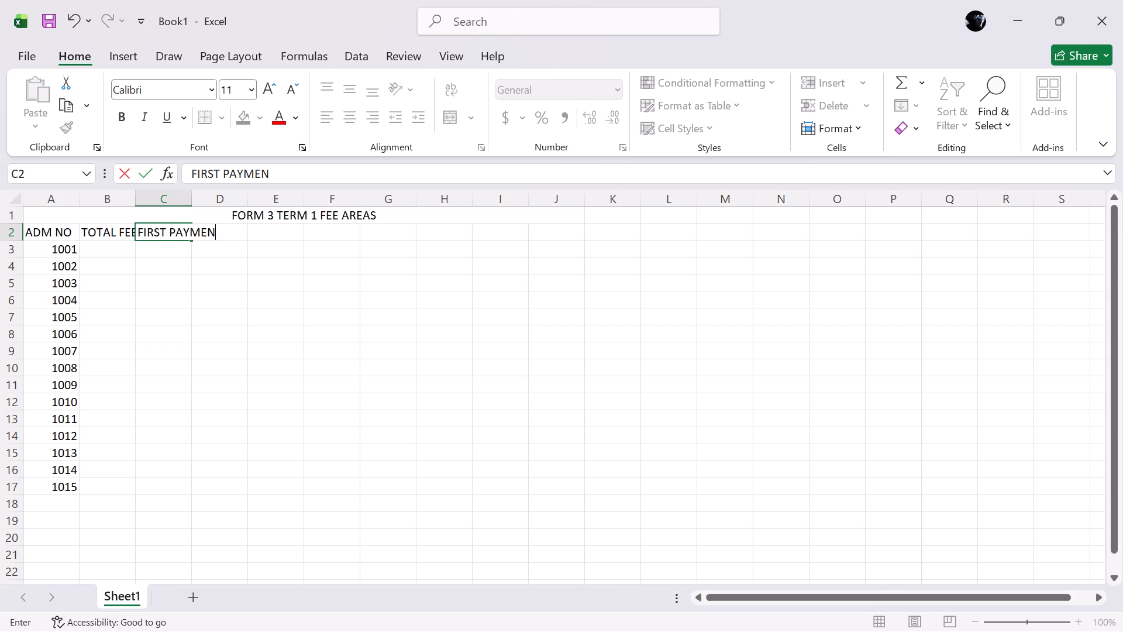
key("t")
key("Right")
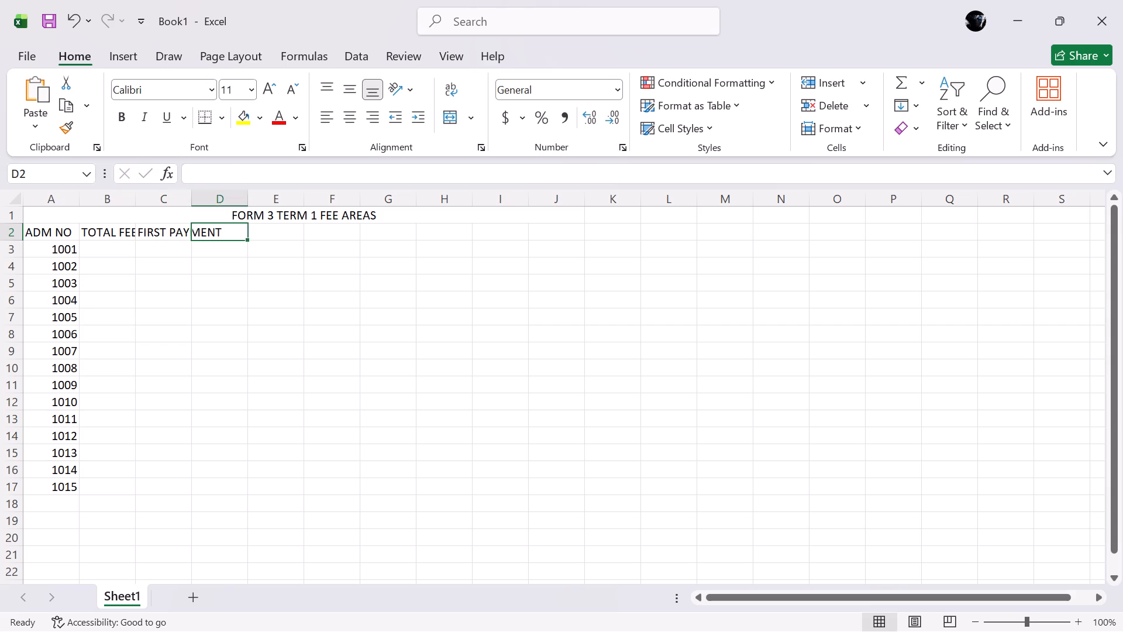
Enter the column header SECOND PAYMENT in cell D2.
type("SECOND")
key("space")
type("PAYMENT")
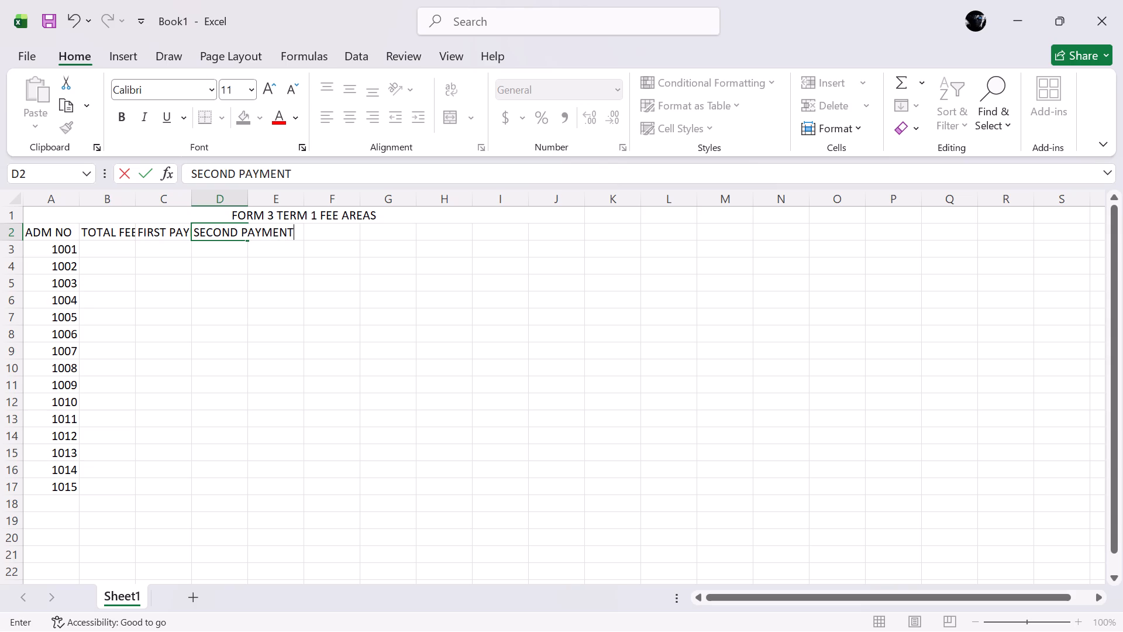
key("Right")
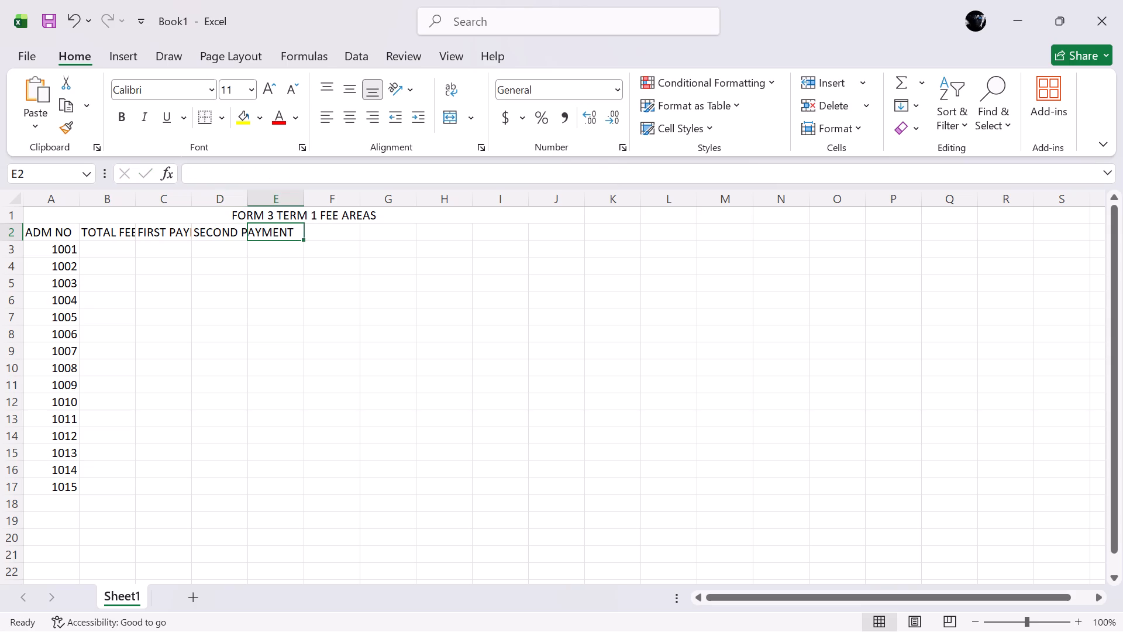
Enter the column header THIRD PAYMENT in cell E2.
type("THI")
type("RD")
key("space")
type("PAYMENT")
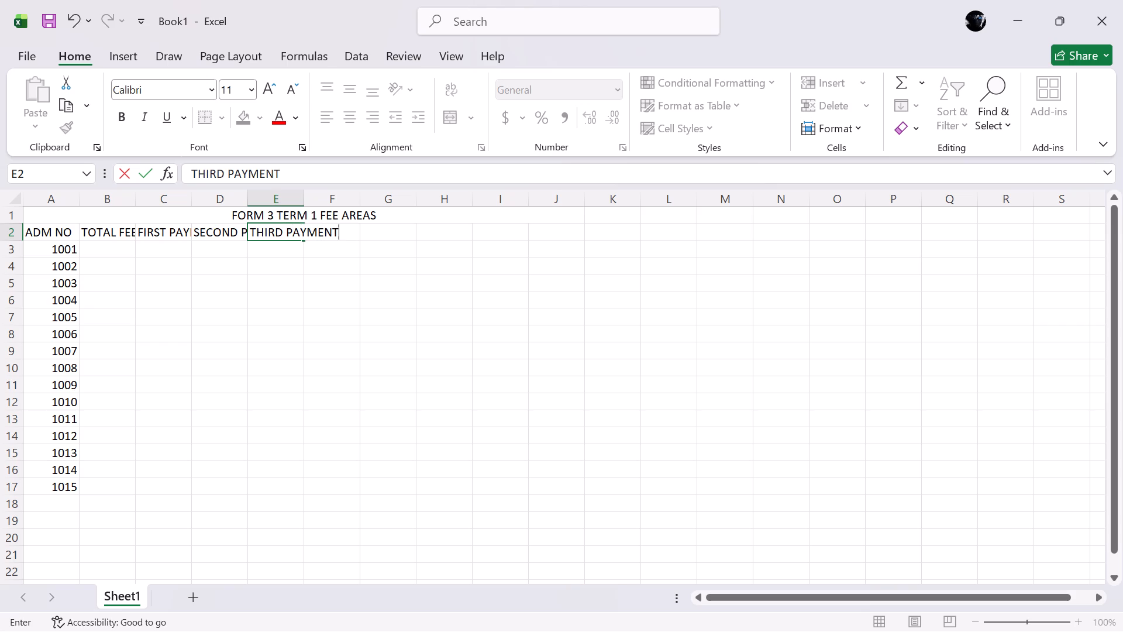
key("Right")
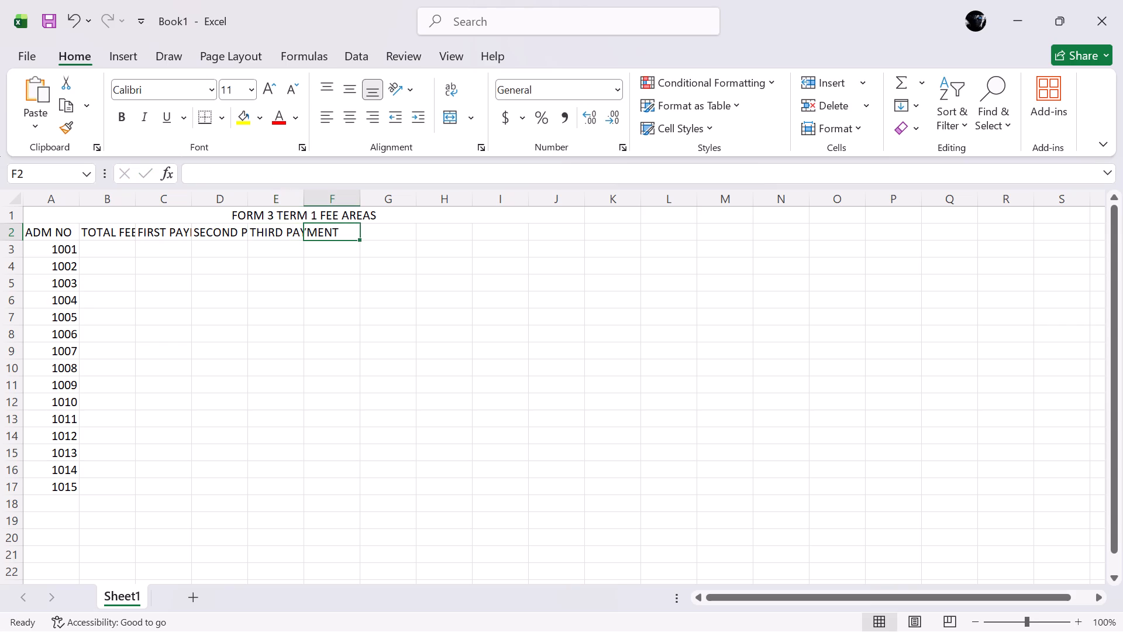
Enter the column header END OF TERM BALANCE in cell F2.
key("e")
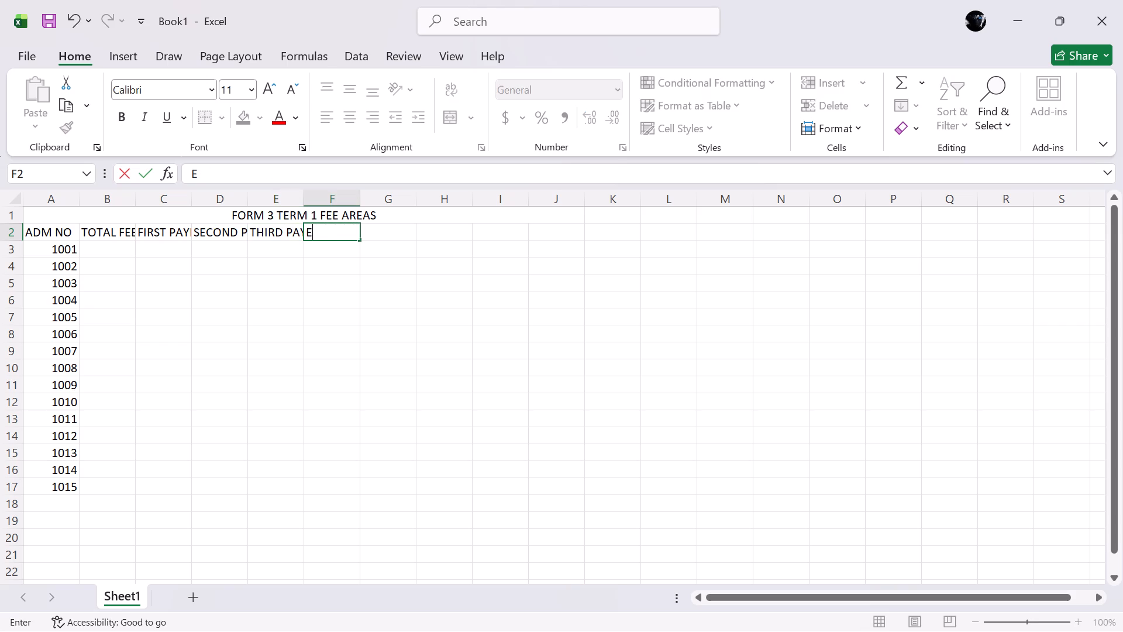
type("ND")
key("space")
type("OF")
key("space")
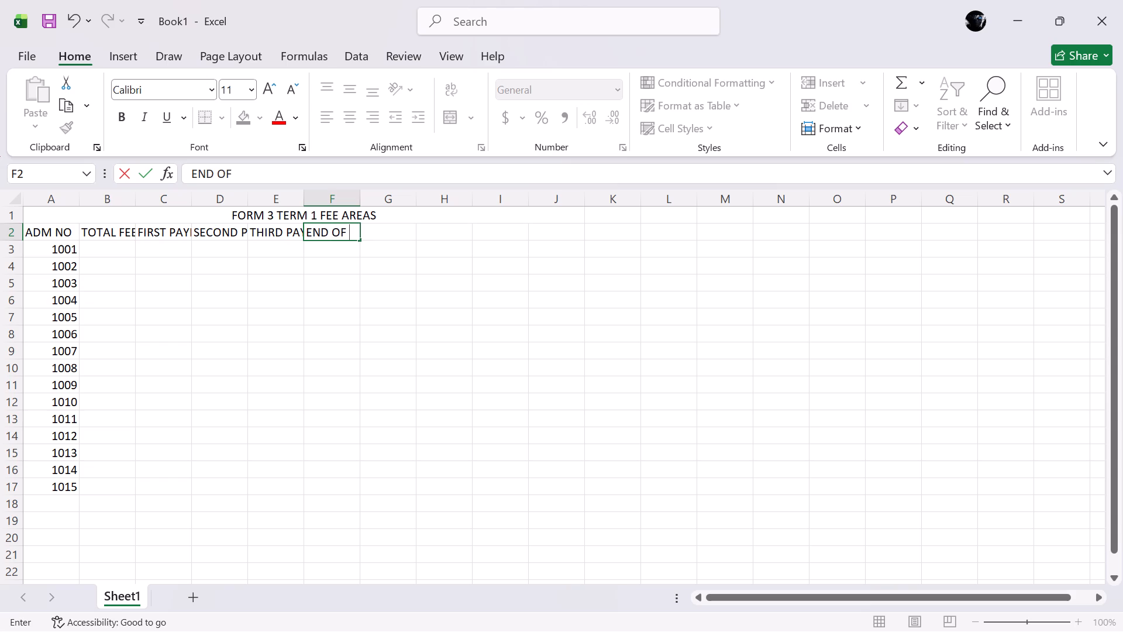
type("TERM")
key("space")
type("BALAN")
type("CE")
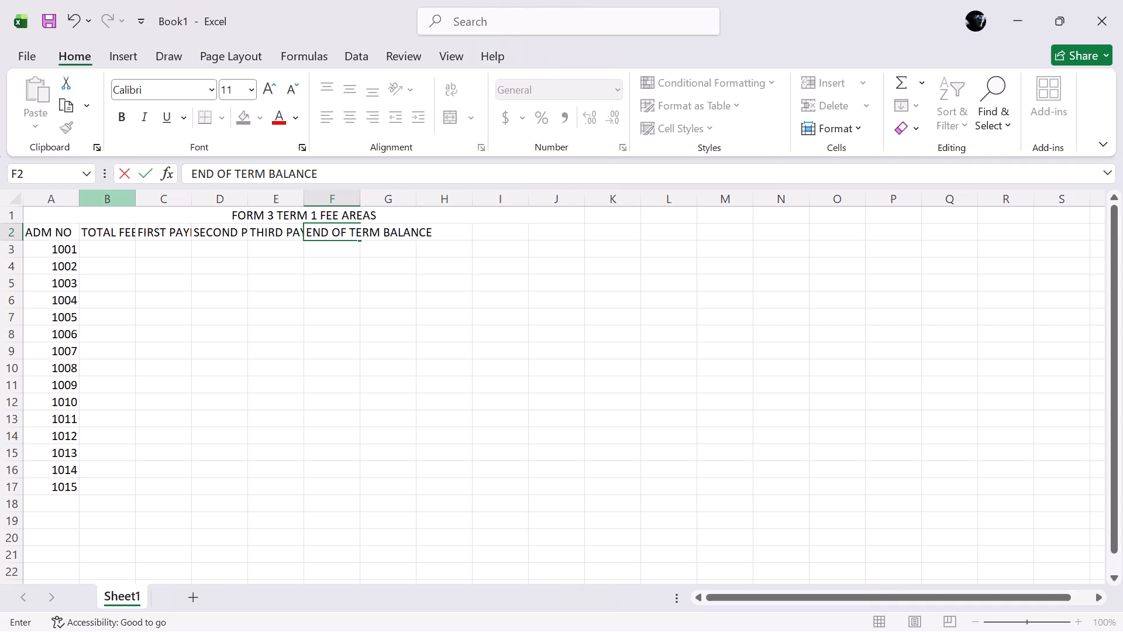
Widen column B so that its full TOTAL FEES header fits.
left_click(128, 202)
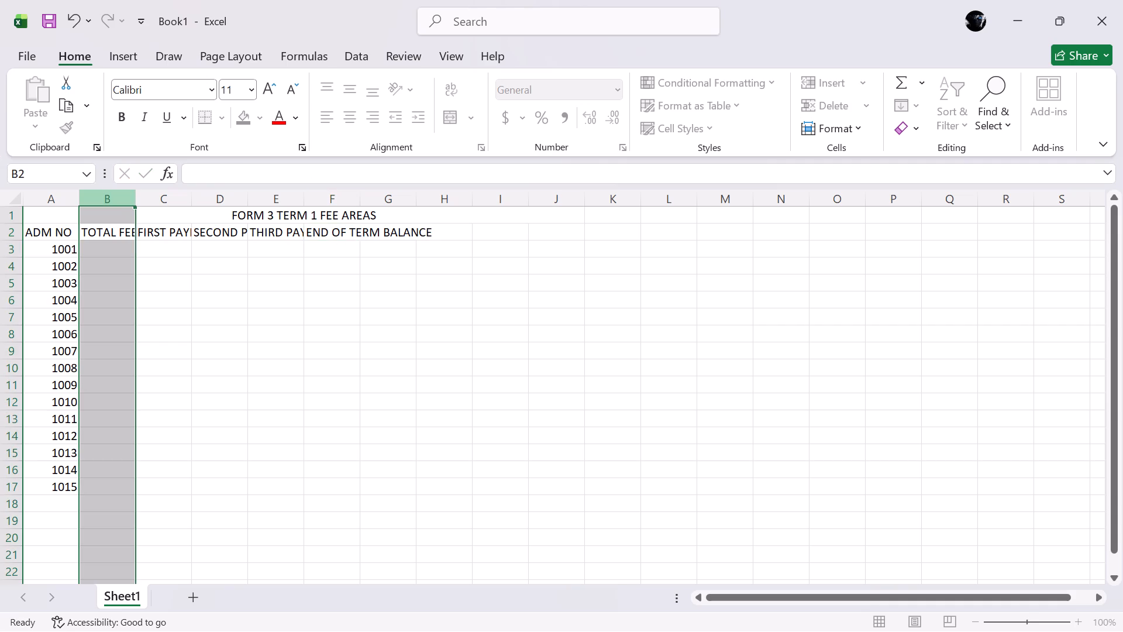
left_click_drag(133, 199, 146, 198)
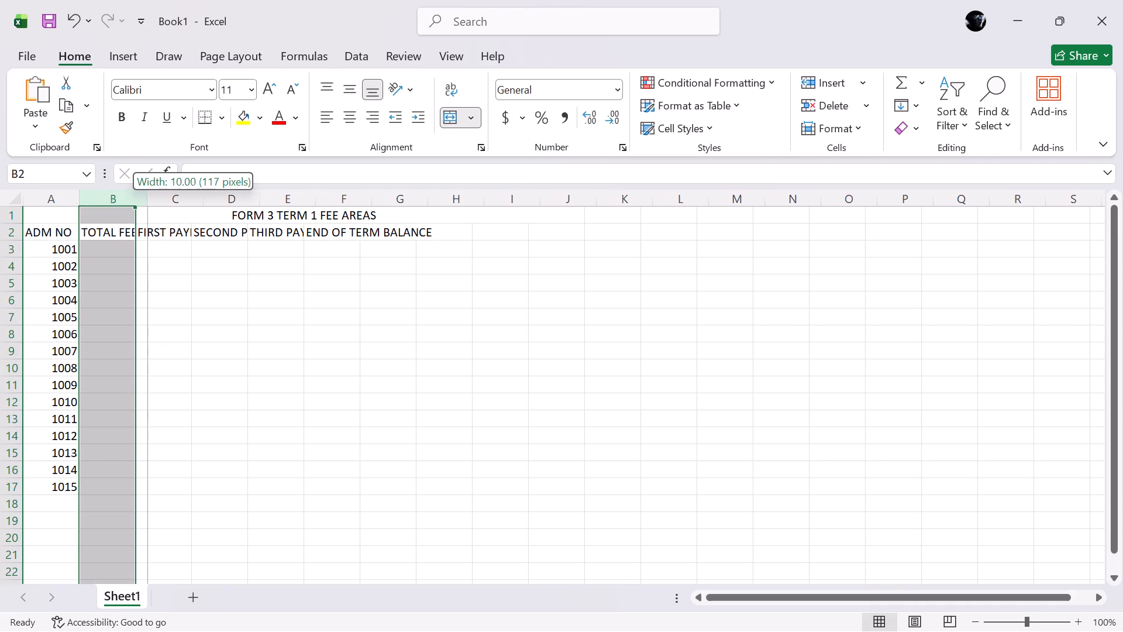
left_click_drag(146, 198, 150, 198)
Widen column C so that its full FIRST PAYMENT header fits.
left_click(171, 202)
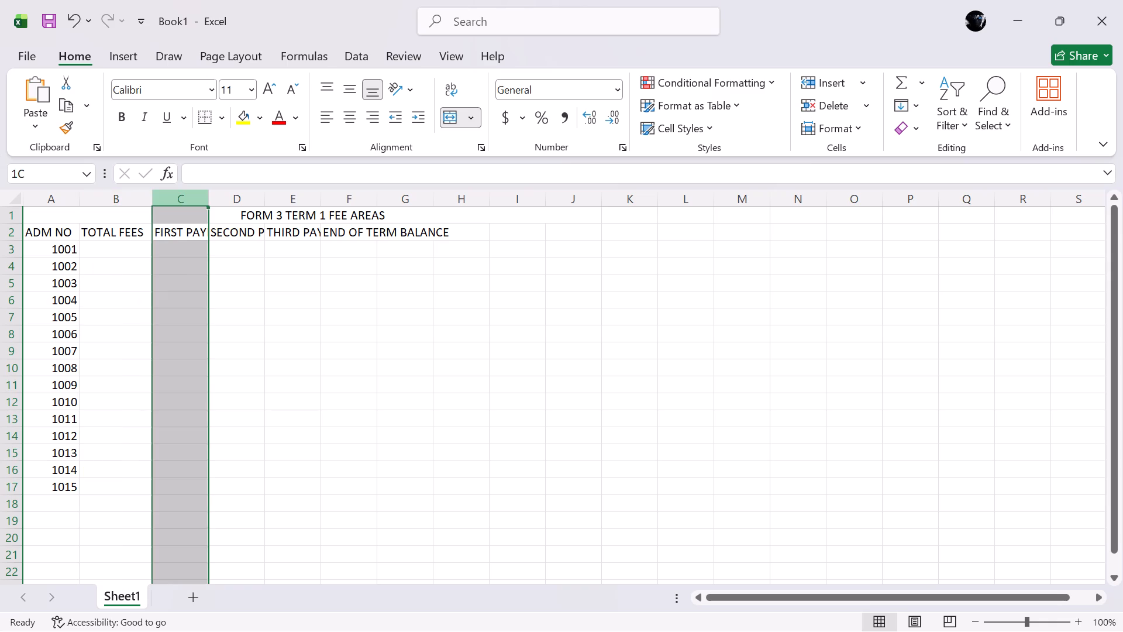
left_click_drag(211, 202, 239, 201)
left_click_drag(239, 201, 254, 204)
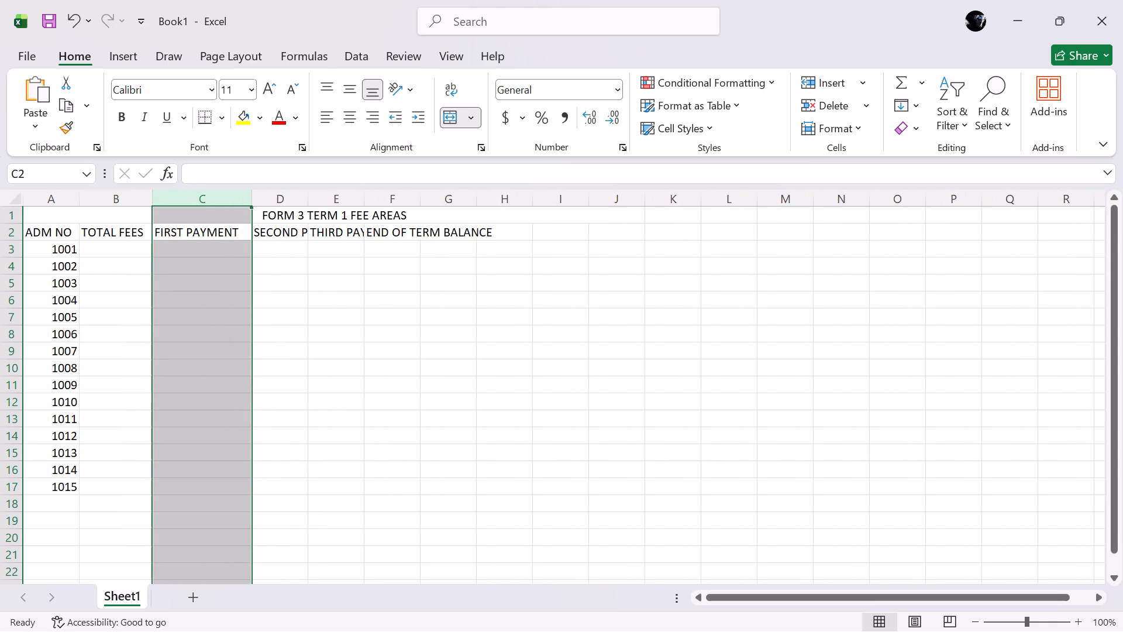
Widen column D so that its full SECOND PAYMENT header fits.
left_click(274, 204)
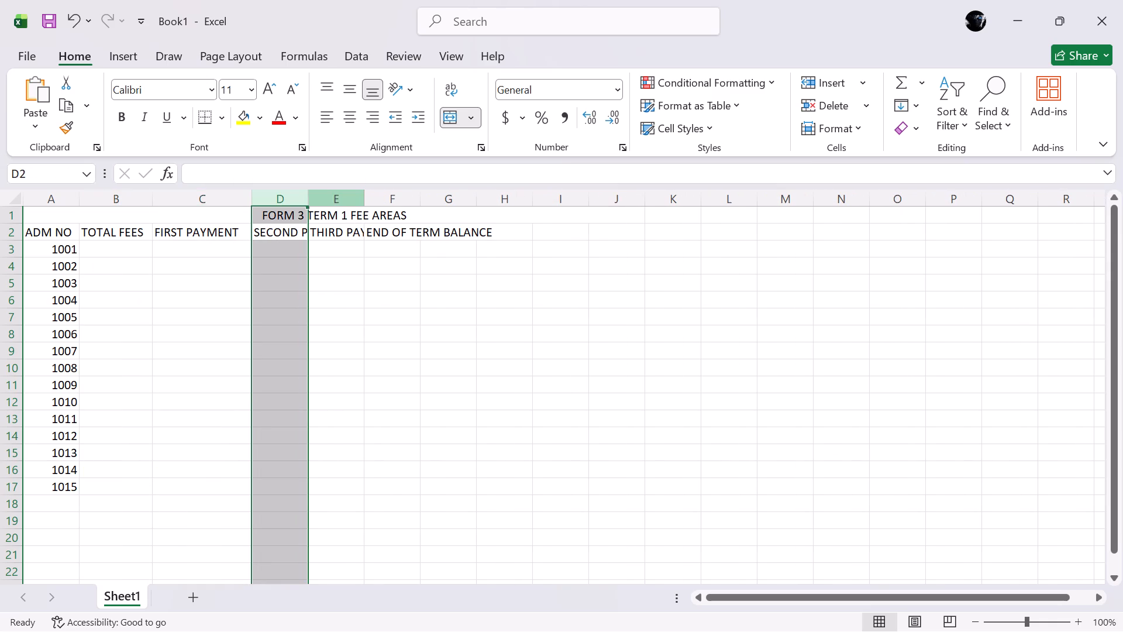
left_click_drag(308, 201, 328, 200)
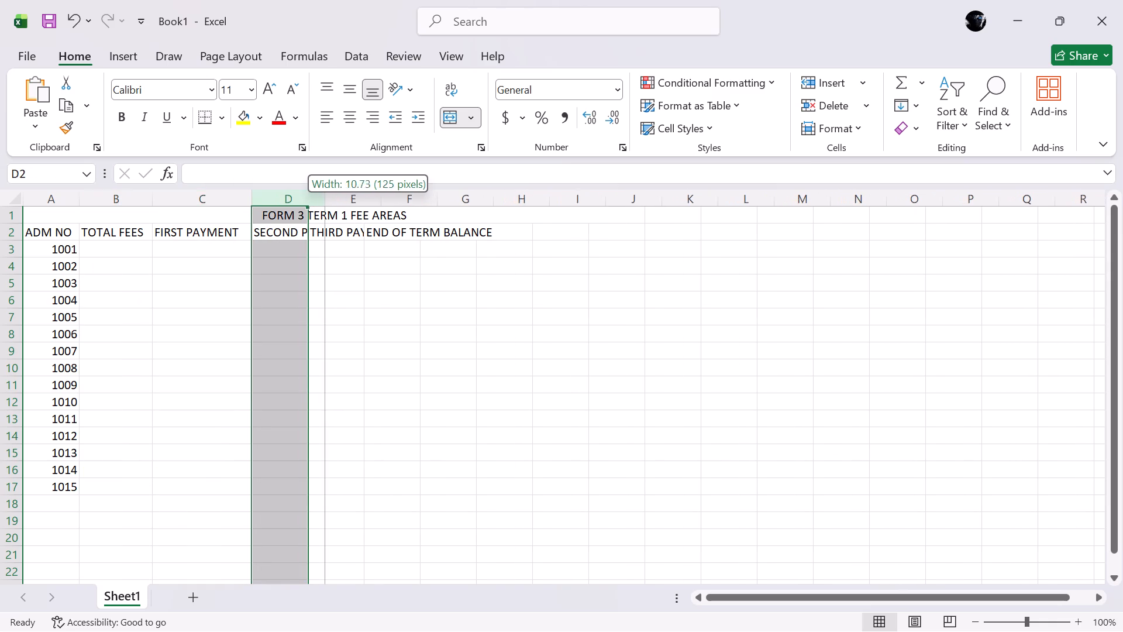
left_click_drag(328, 200, 335, 200)
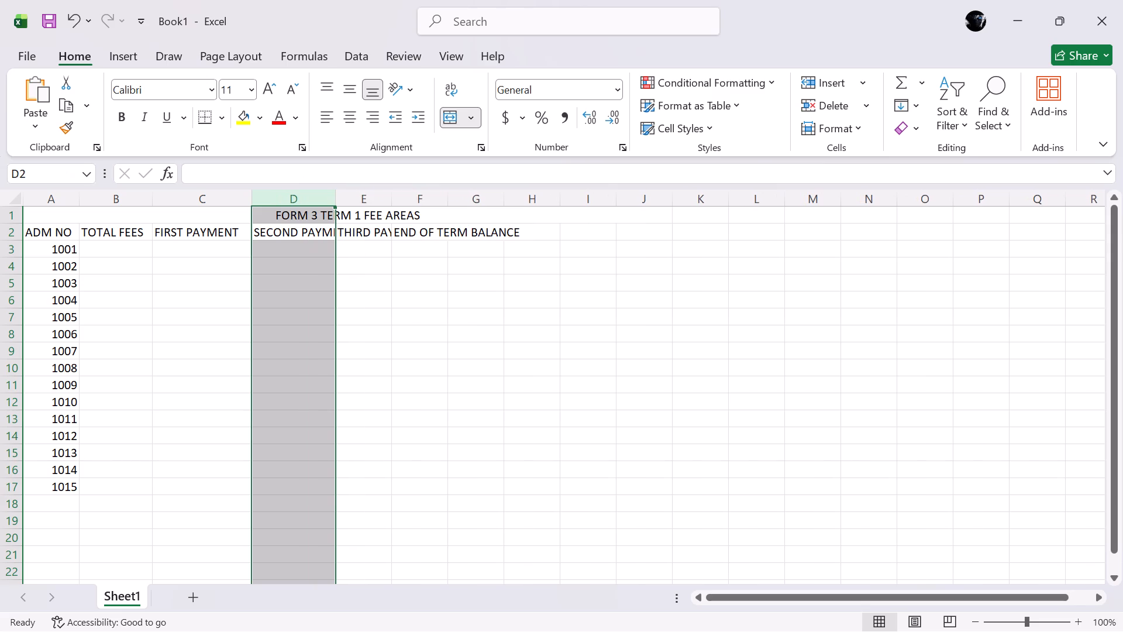
left_click(335, 200)
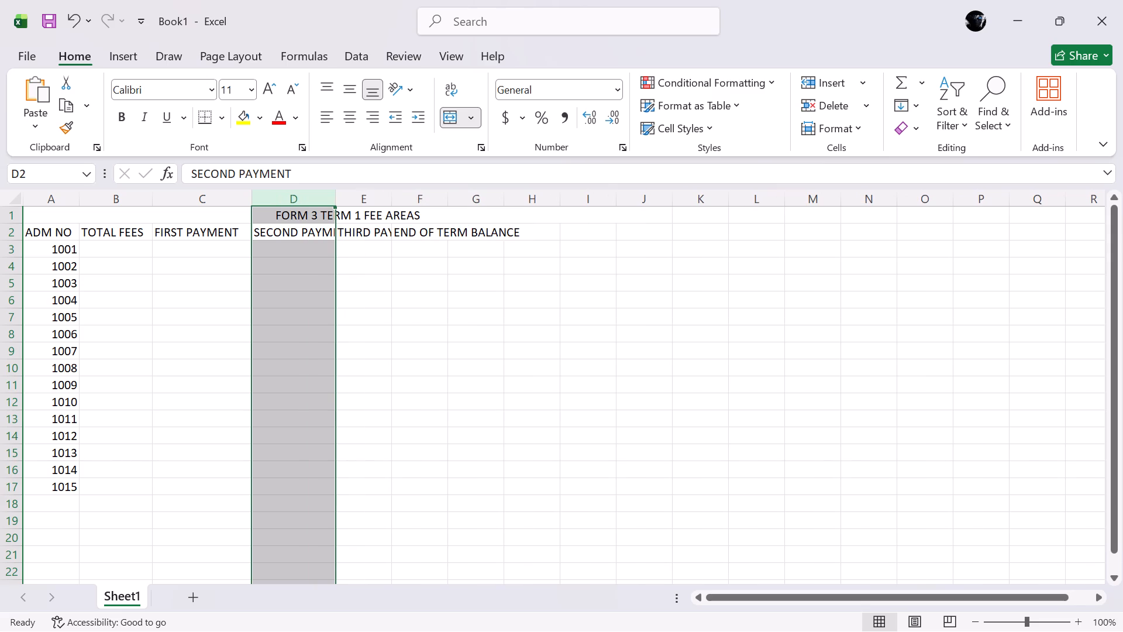
left_click_drag(337, 201, 362, 201)
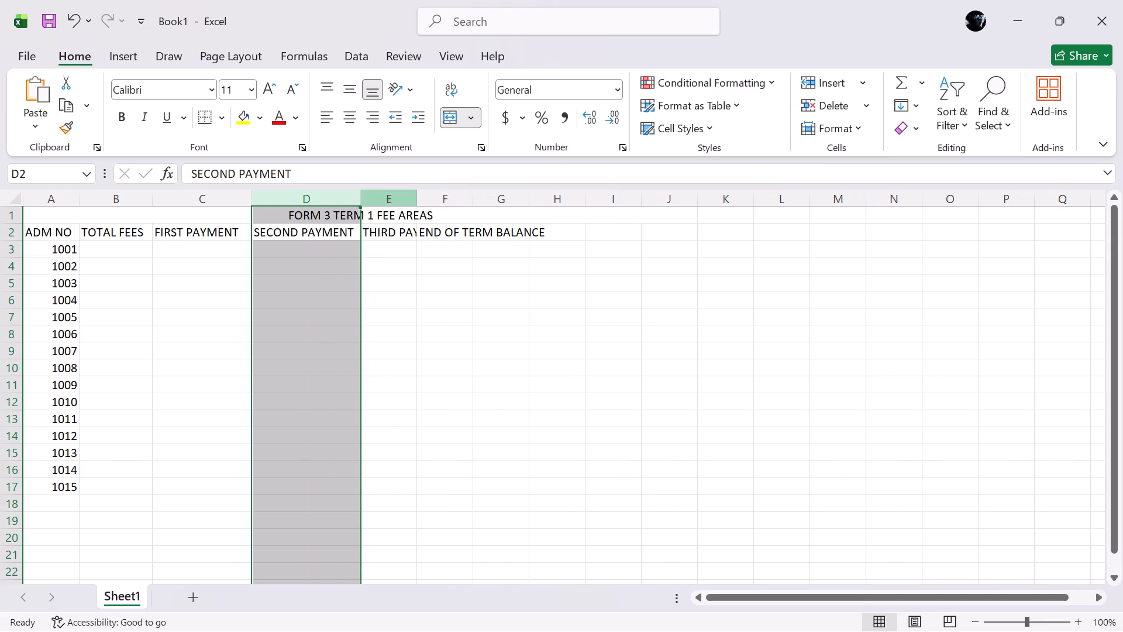
Widen column E so that its full THIRD PAYMENT header fits.
left_click(395, 198)
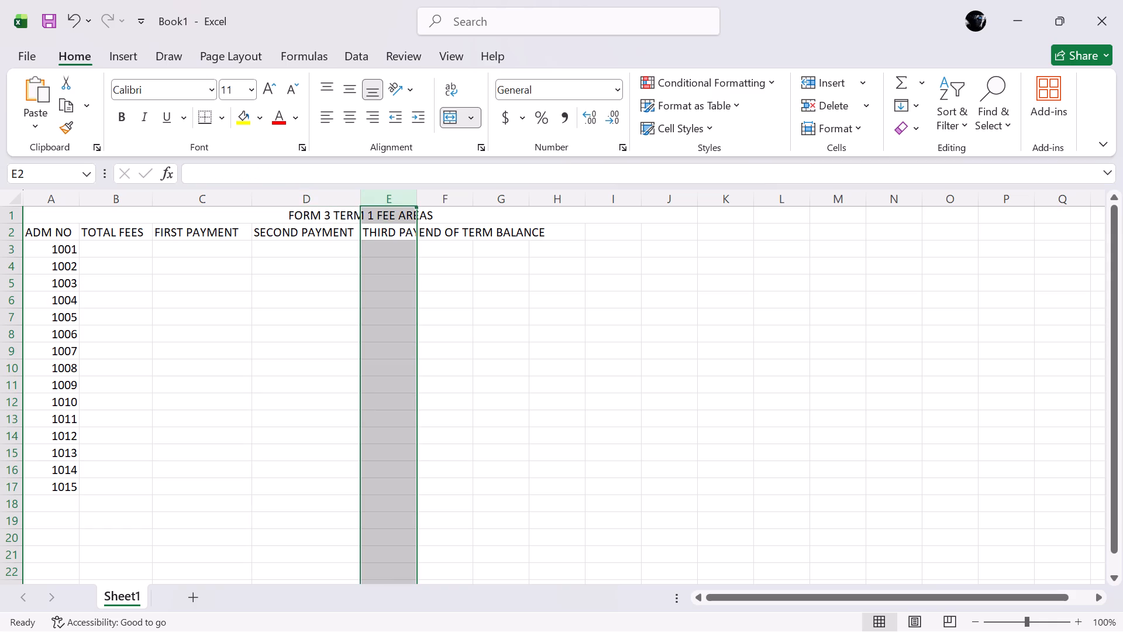
left_click_drag(423, 195, 470, 191)
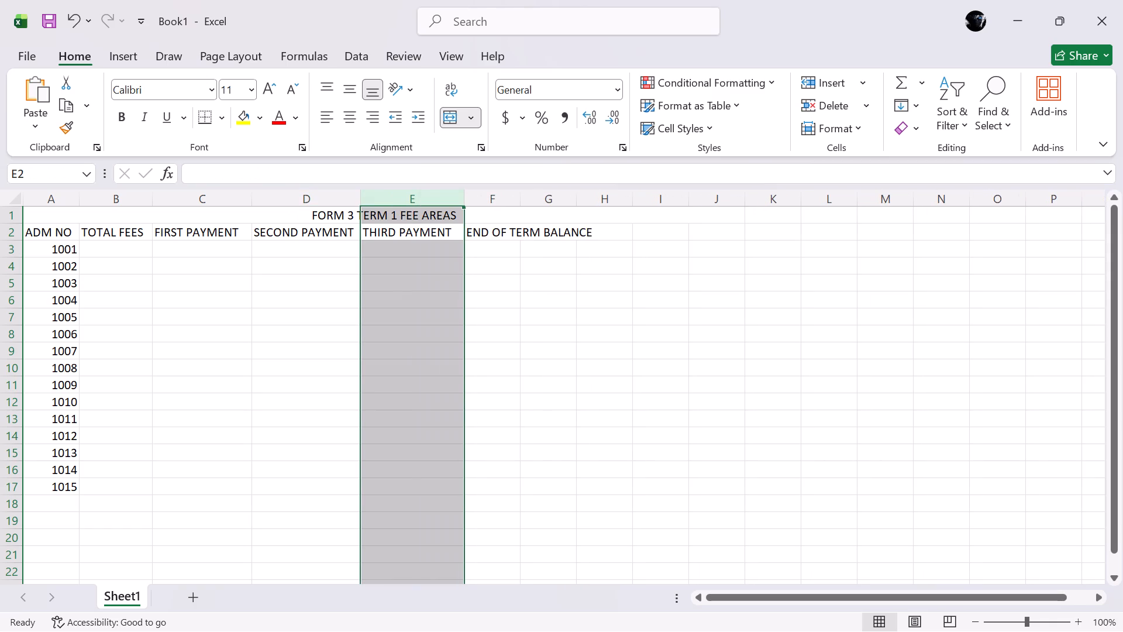
Widen column F so that its full END OF TERM BALANCE header fits.
left_click(483, 197)
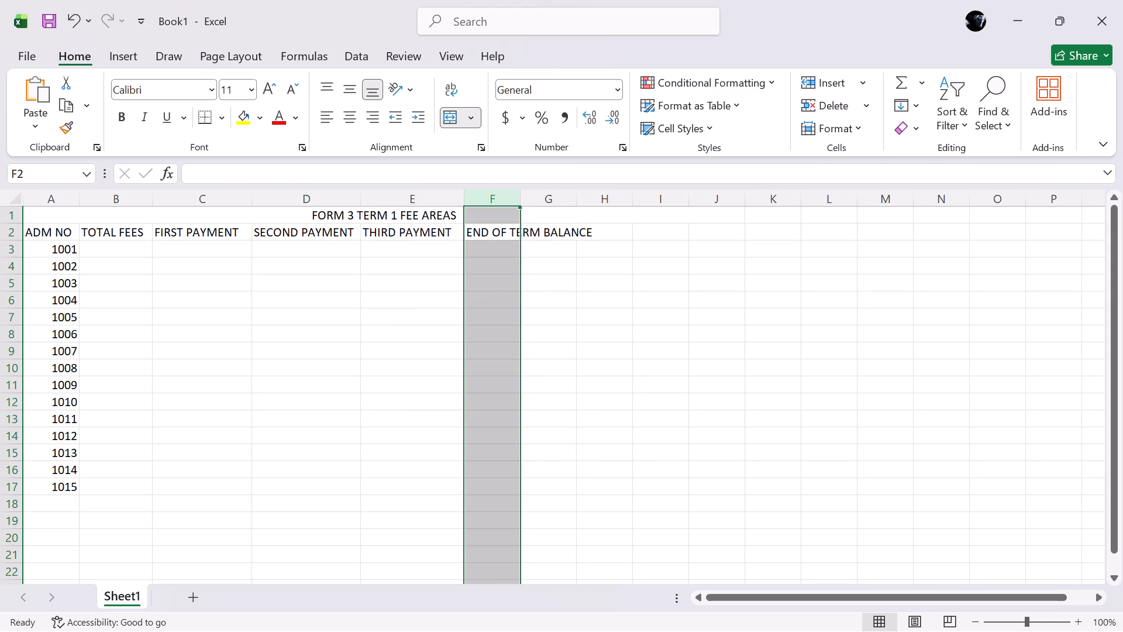
left_click_drag(521, 197, 602, 200)
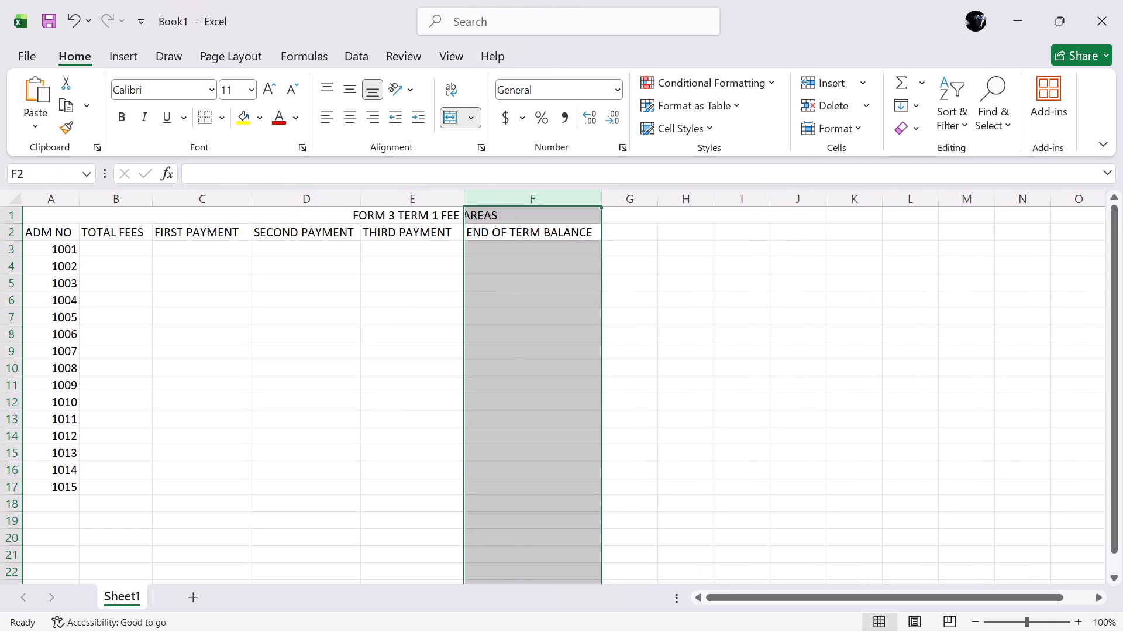
Format the range B3:F17 as Accounting with the Ksh Kiswahili currency symbol and 2 decimal places.
left_click(124, 252)
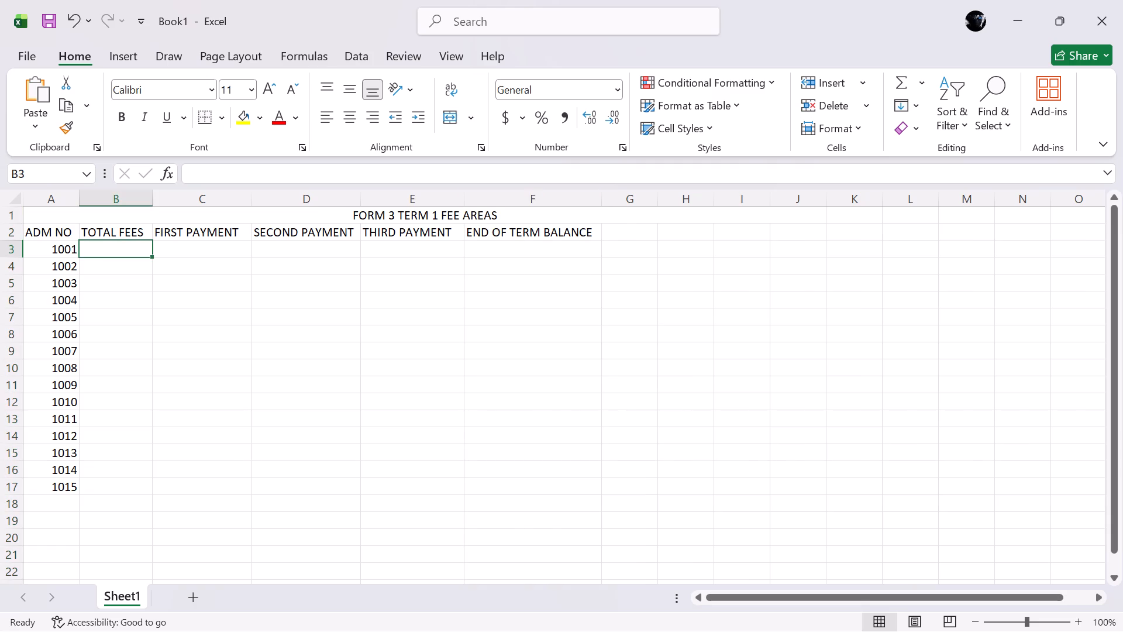
key("1")
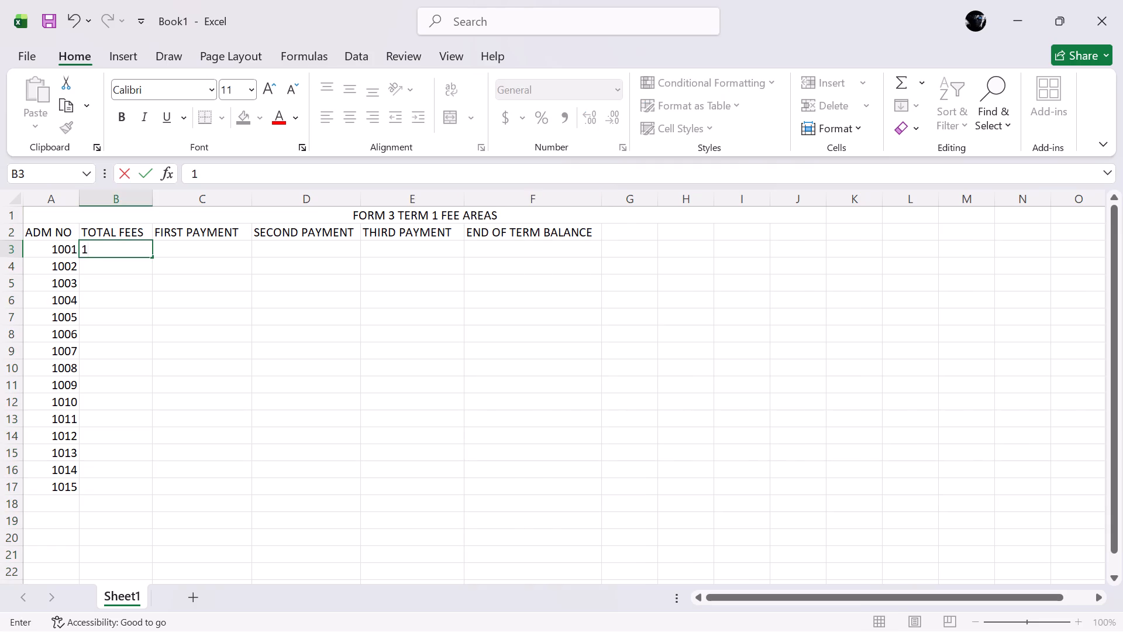
key("BackSpace")
key("shift+Right")
key("shift+Down")
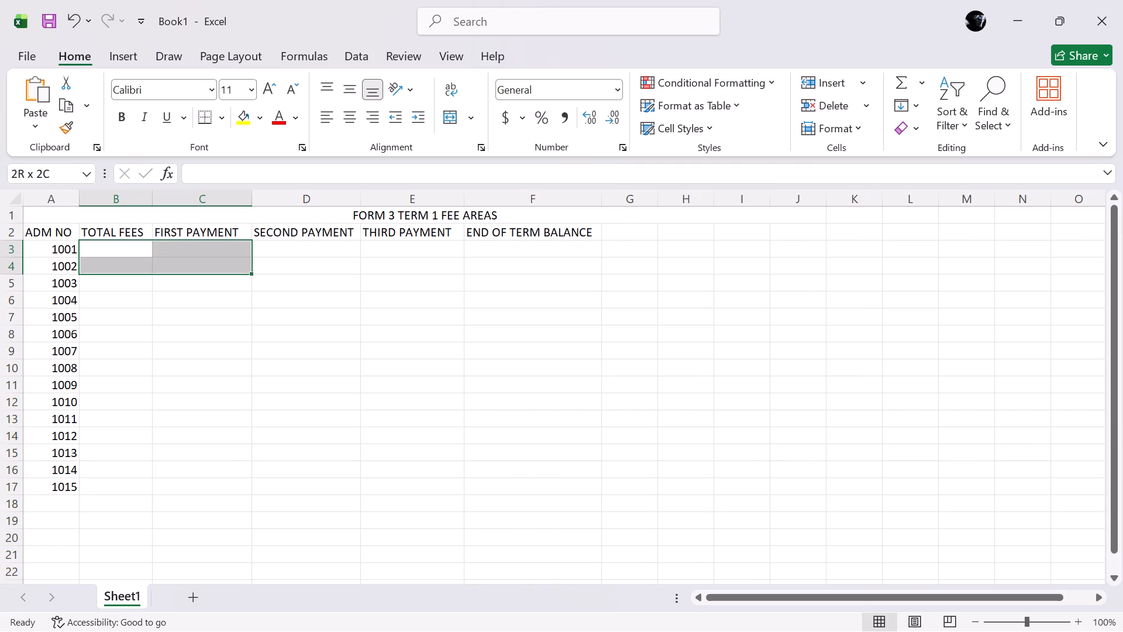
key("shift+Right")
key("shift+Down")
key("shift+Right")
key("shift+Down")
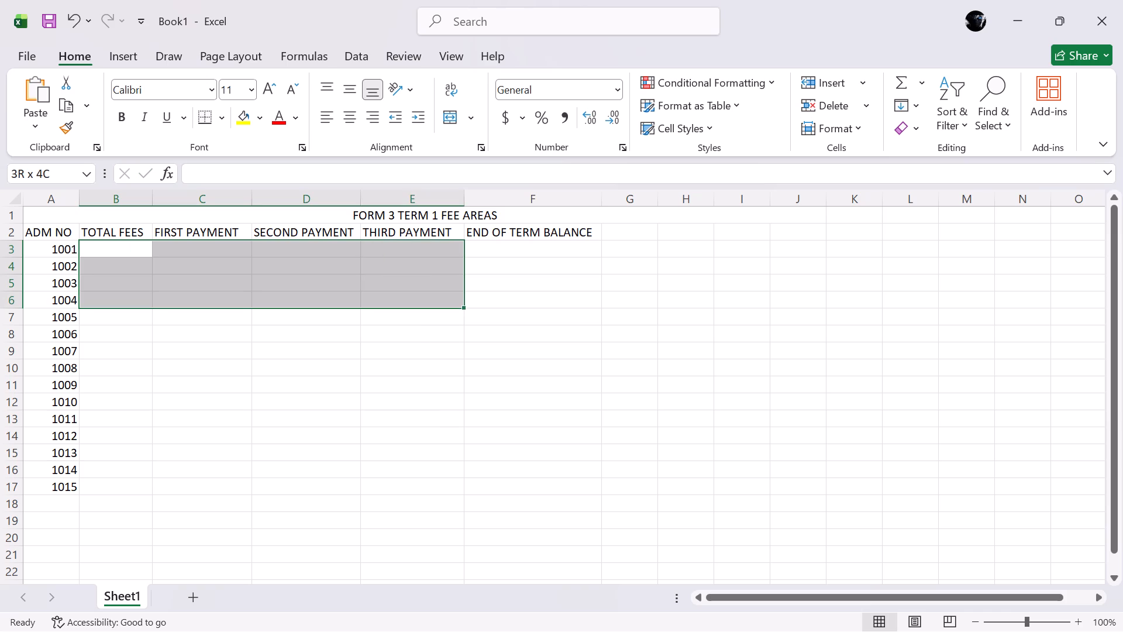
key("shift+Right")
key("shift+Down")
key("shift+Down")
key("shift+Down")
key("shift+Down")
key("shift+Down")
key("shift+Down")
key("shift+Down")
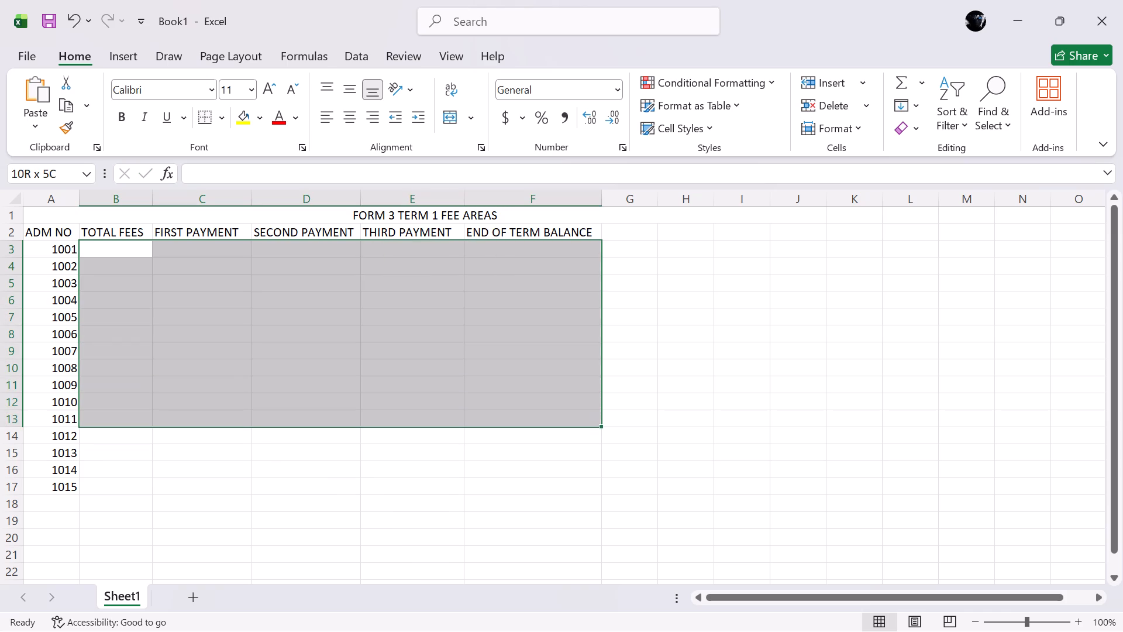
key("shift+Down")
key("shift+Down")
key("shift+Down")
key("shift+Down")
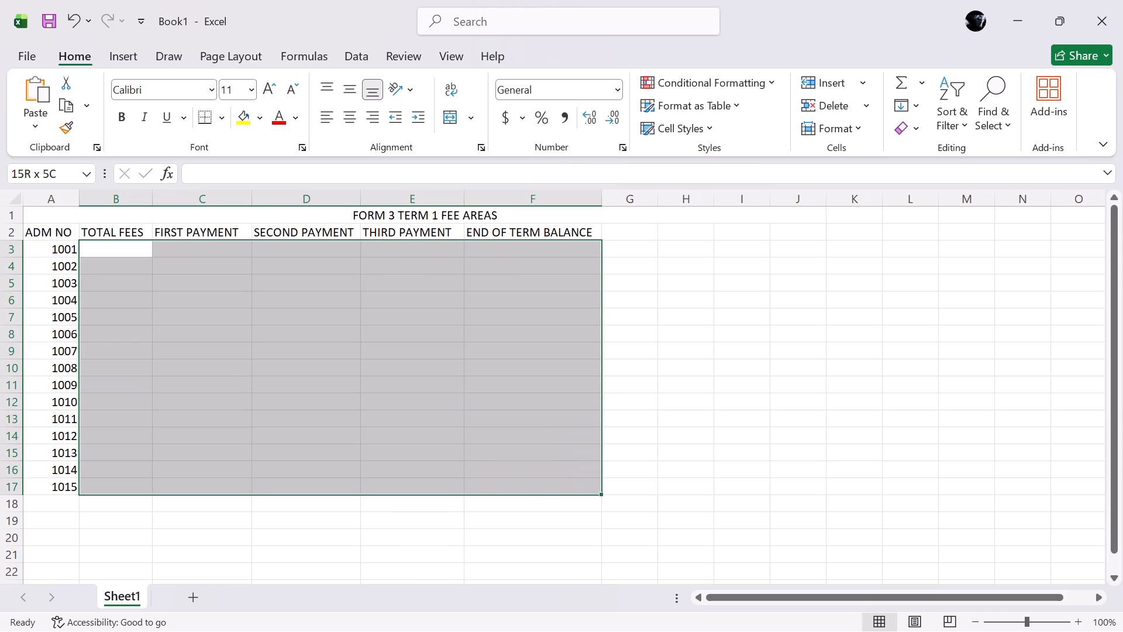
left_click(521, 118)
left_click(557, 269)
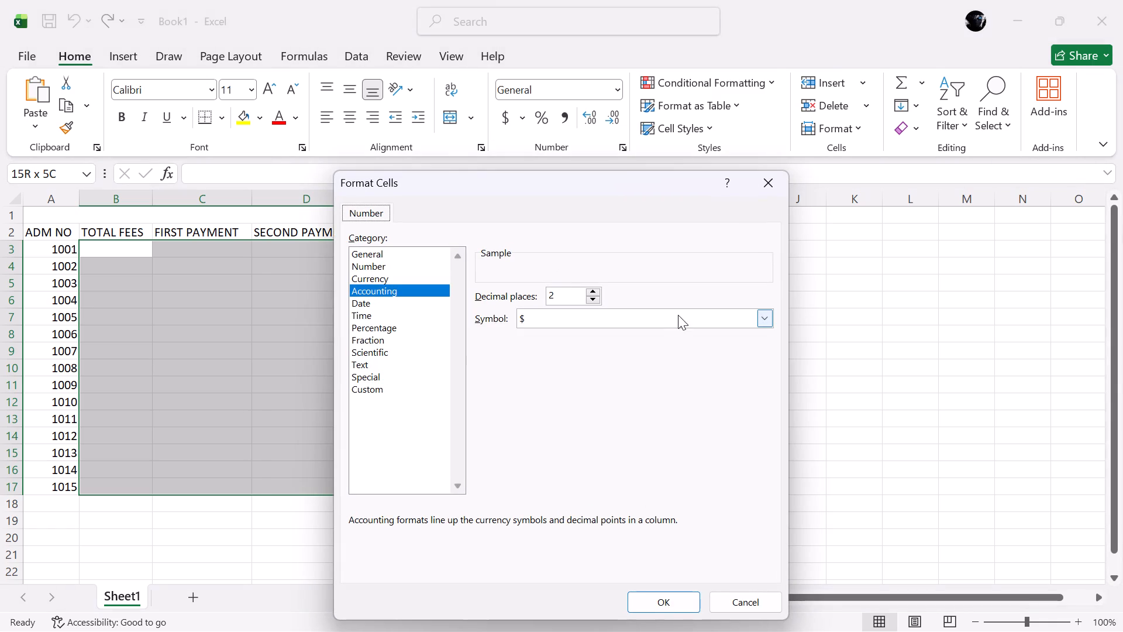
left_click(769, 324)
scroll(687, 476, "down", 1)
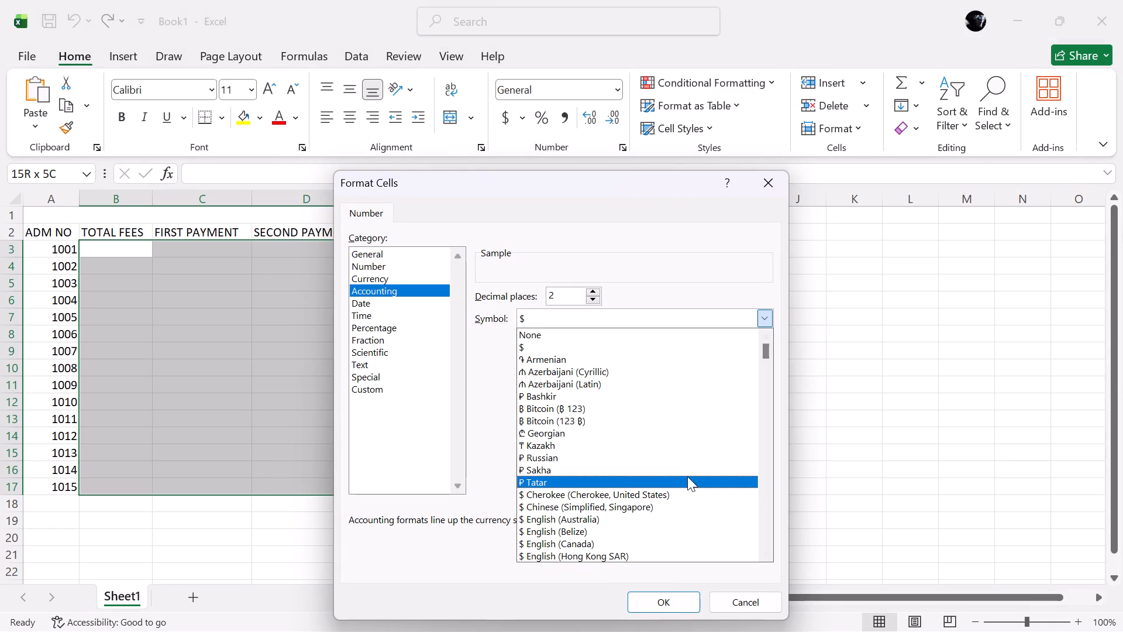
scroll(687, 476, "down", 4)
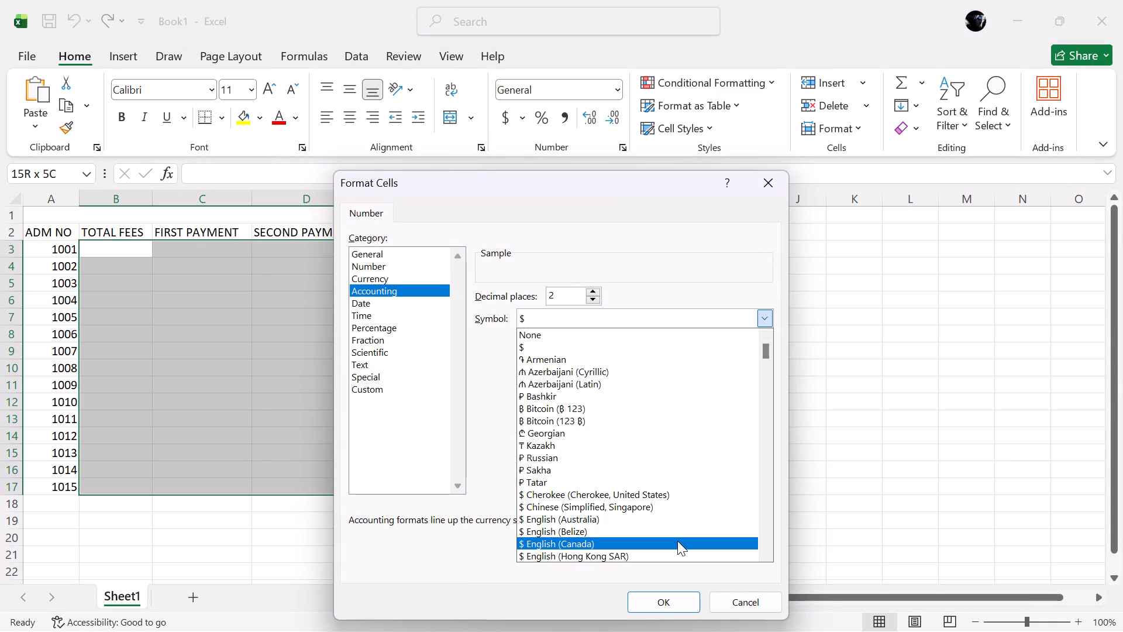
scroll(677, 541, "down", 1)
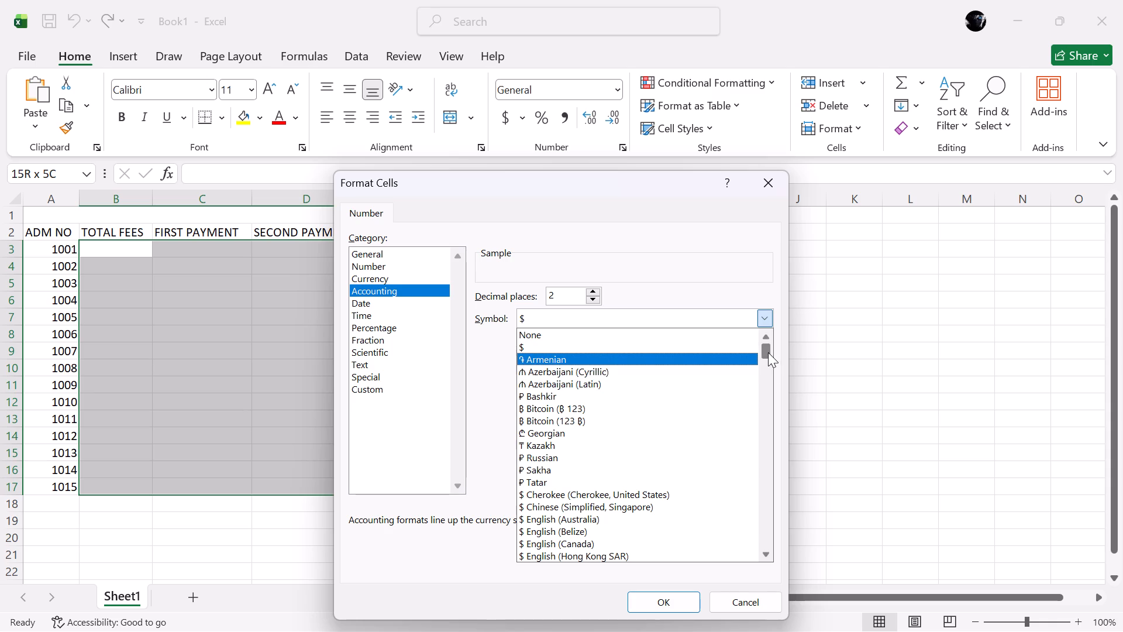
left_click_drag(768, 352, 767, 396)
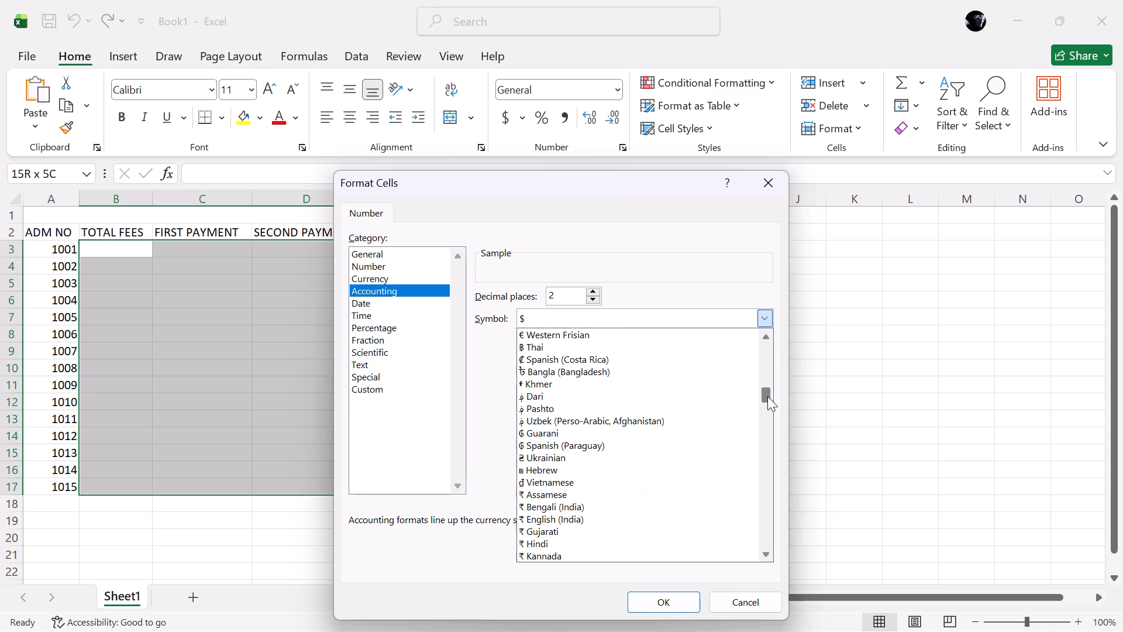
left_click_drag(767, 396, 766, 417)
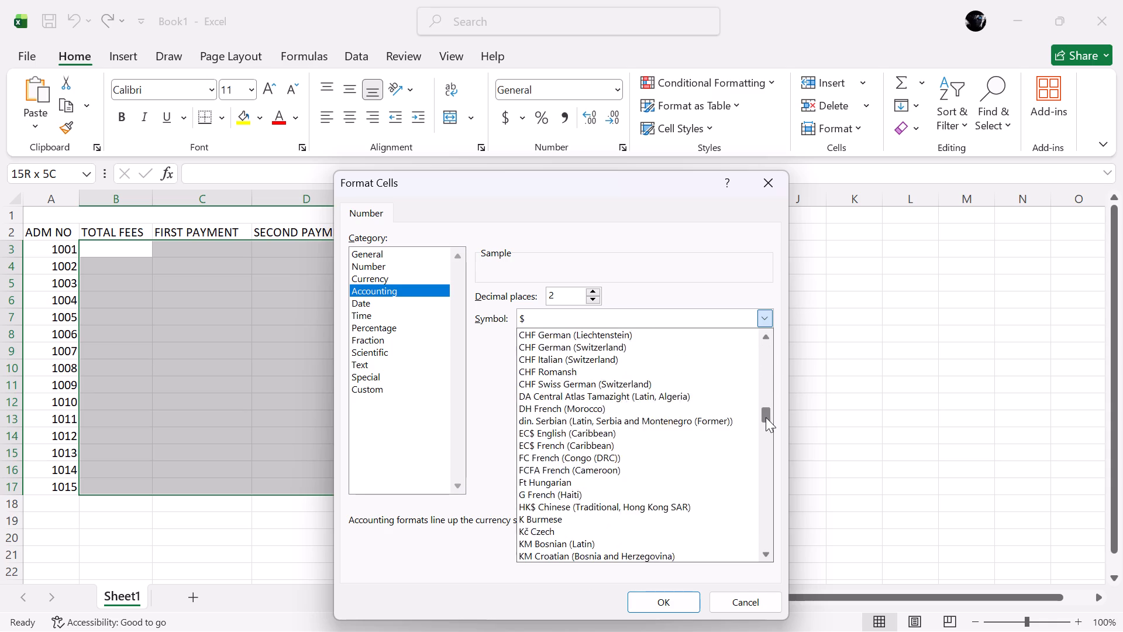
left_click_drag(766, 417, 765, 422)
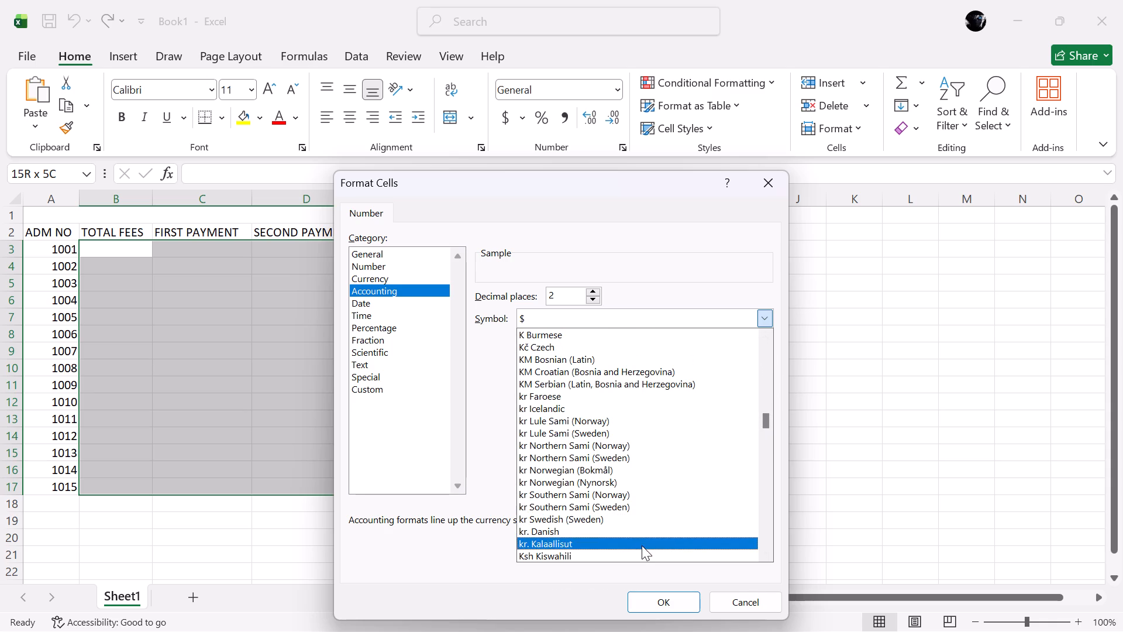
left_click(637, 551)
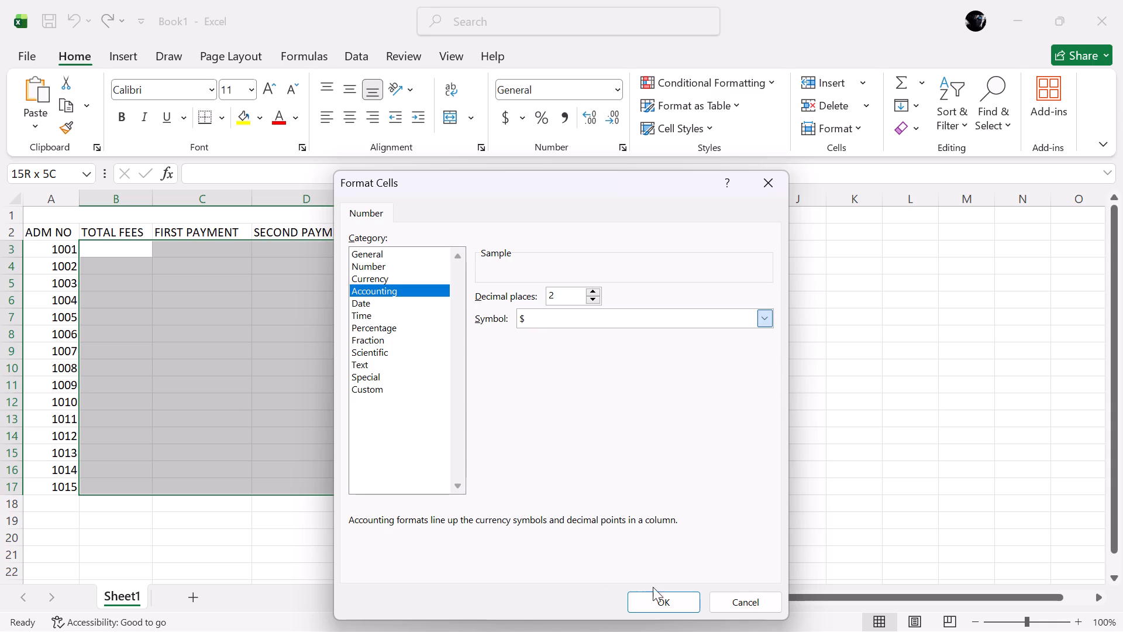
left_click(653, 600)
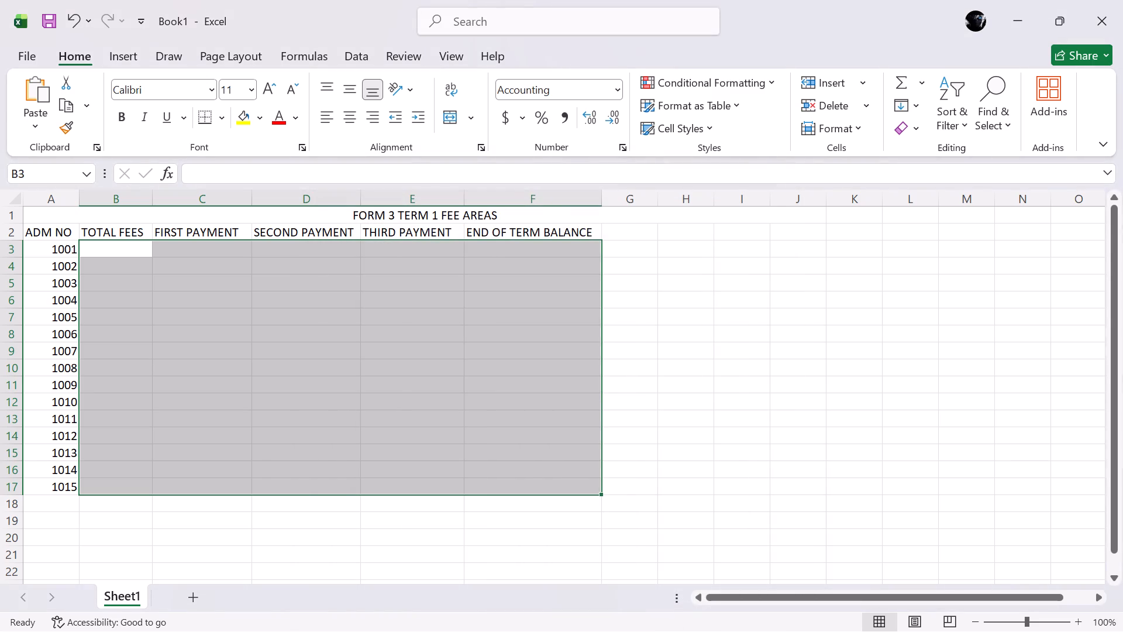
Enter 16000 as the total fees for admission number 1001 in cell B3.
left_click(104, 255)
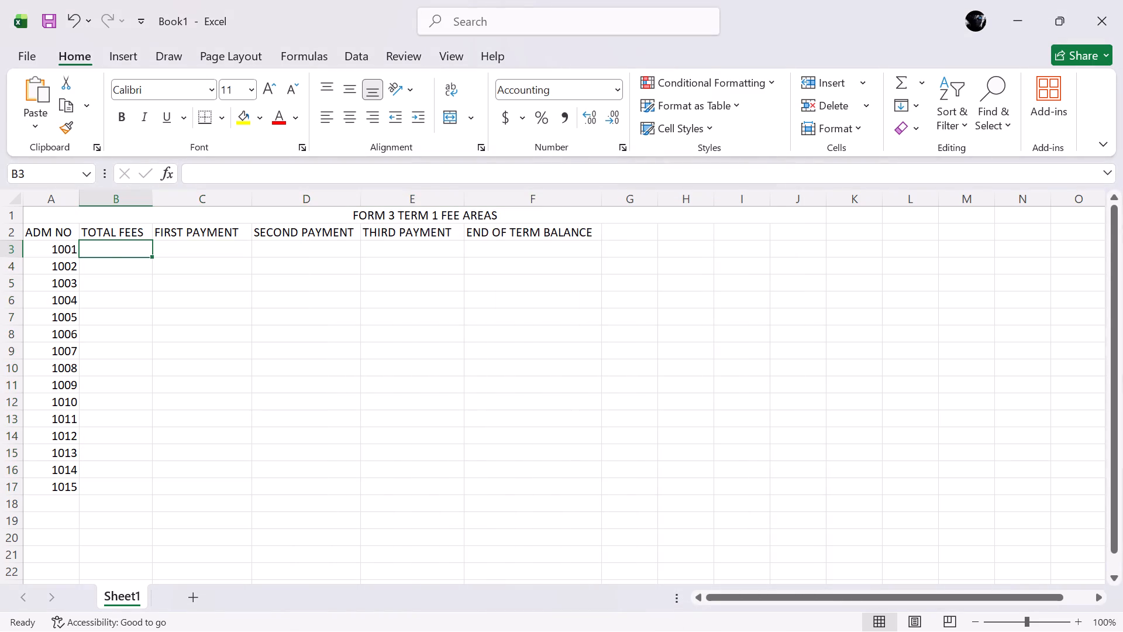
key("1")
key("6")
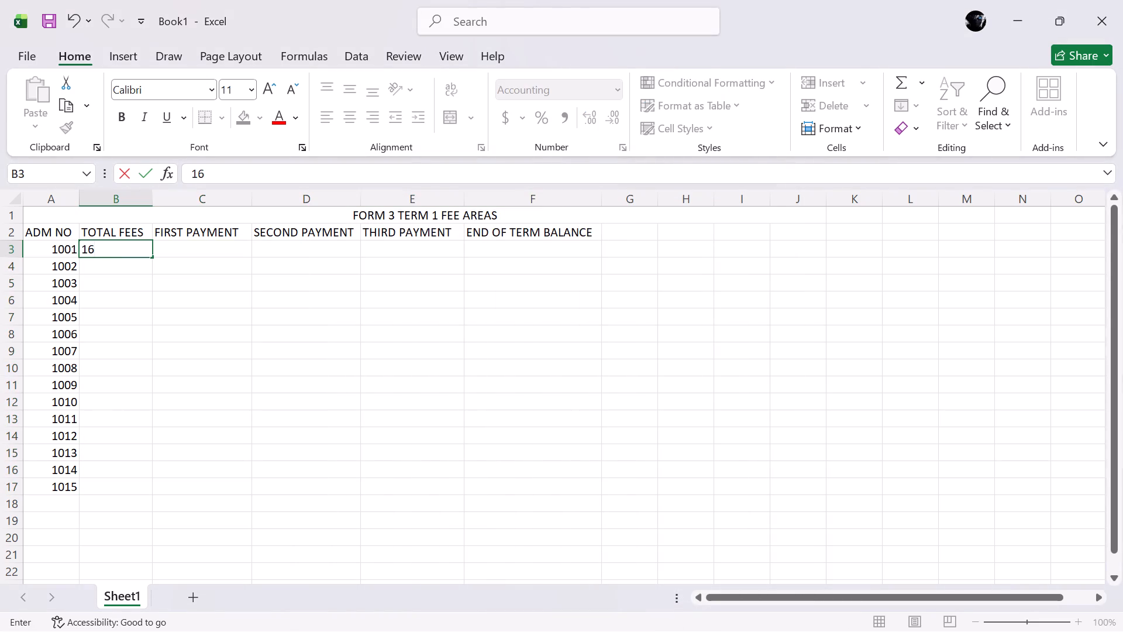
type("000")
key("Down")
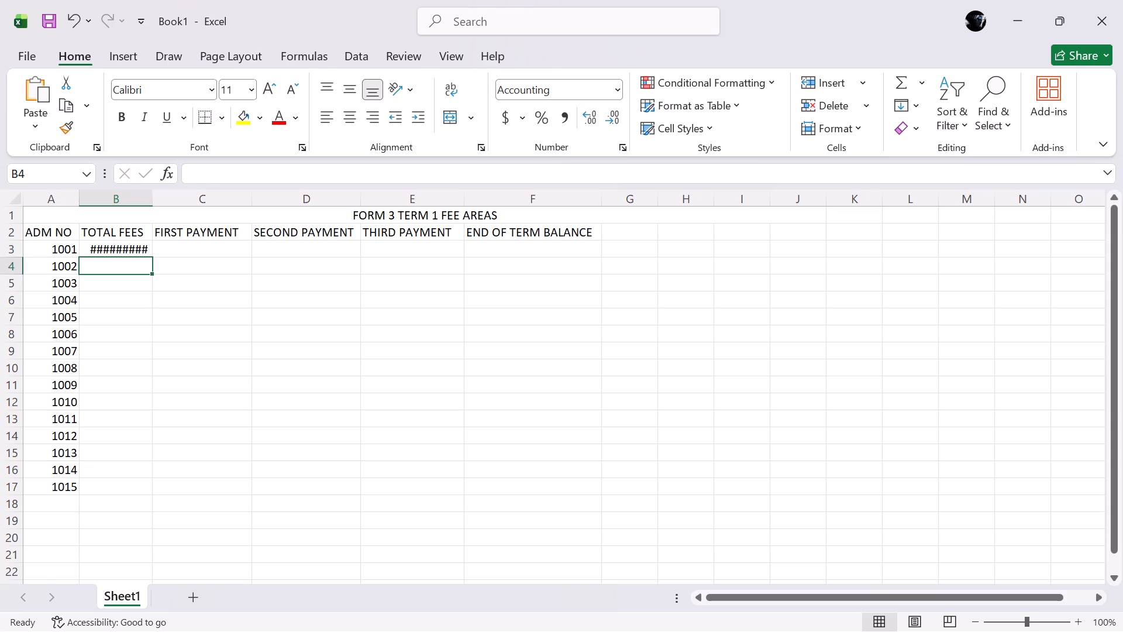
Widen column B so that the full total fees amount in Ksh fits.
left_click(125, 201)
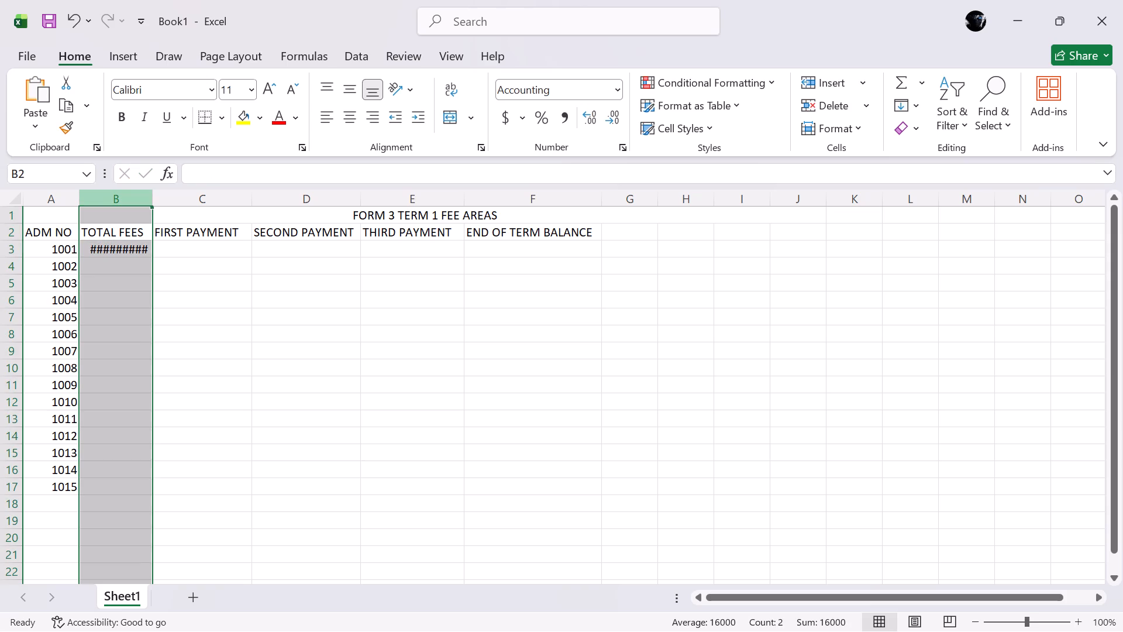
left_click_drag(153, 197, 176, 198)
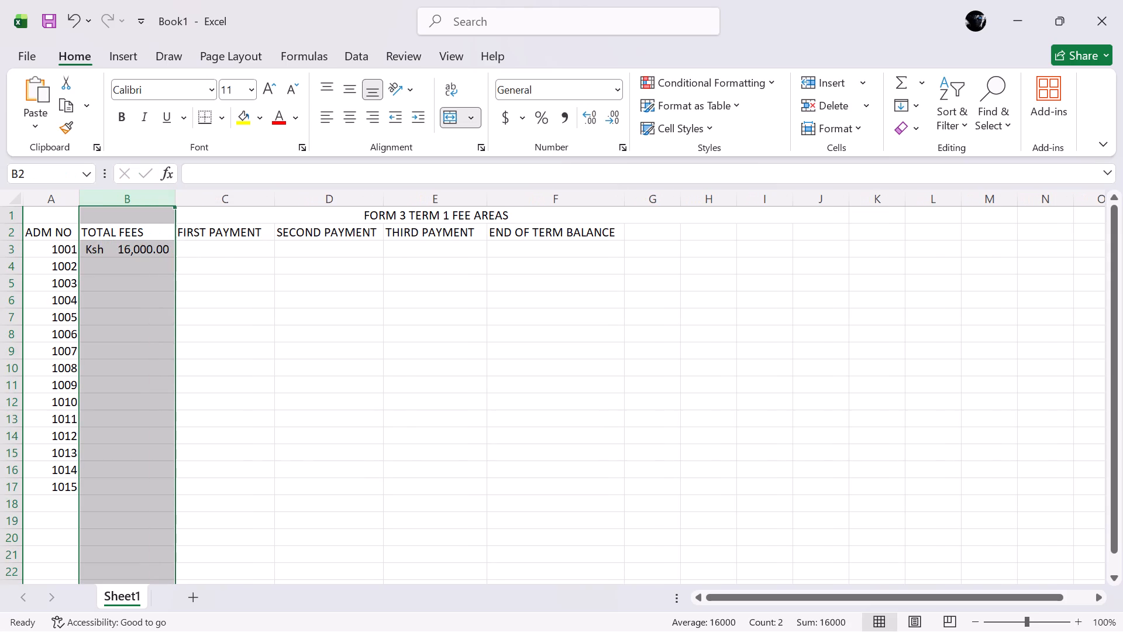
Fill the 16000 total fees amount from cell B3 down to B17 for all admission numbers.
left_click(143, 248)
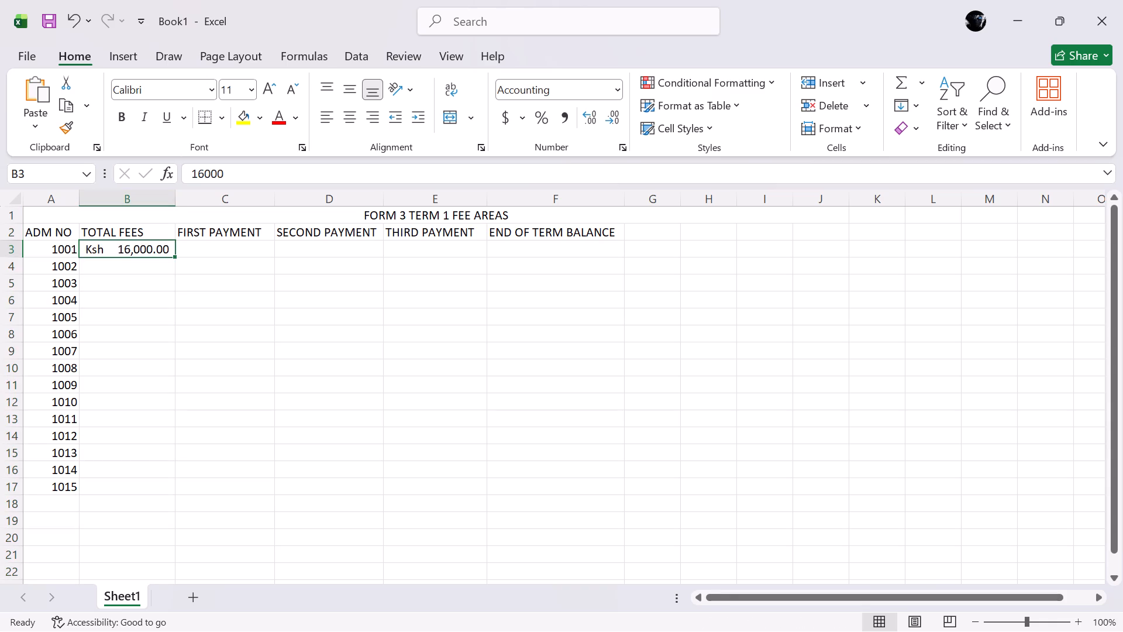
left_click_drag(172, 257, 174, 489)
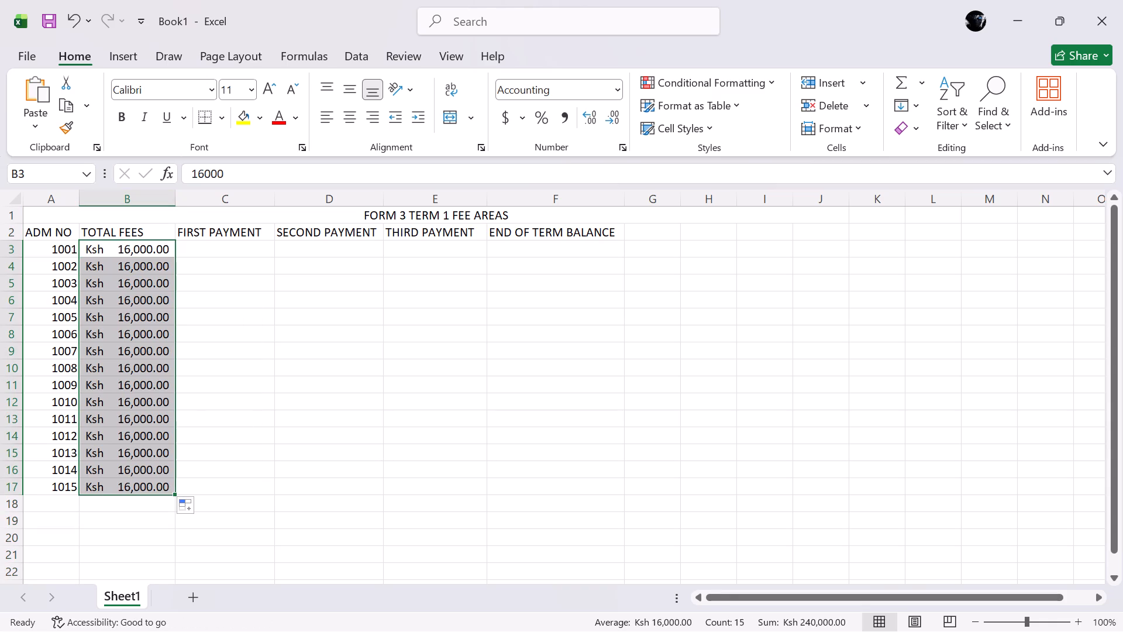
Enter the first payments 5000, 0, 7000 and 2000 for admission numbers 1001 to 1004 in cells C3 to C6.
left_click(259, 253)
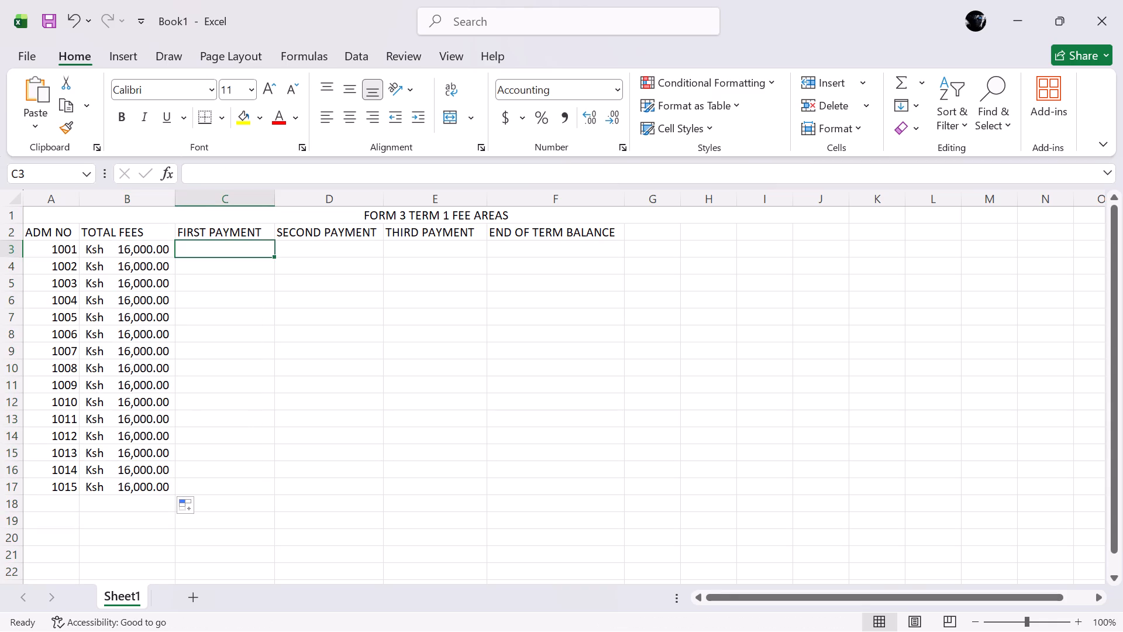
type("5000")
key("Down")
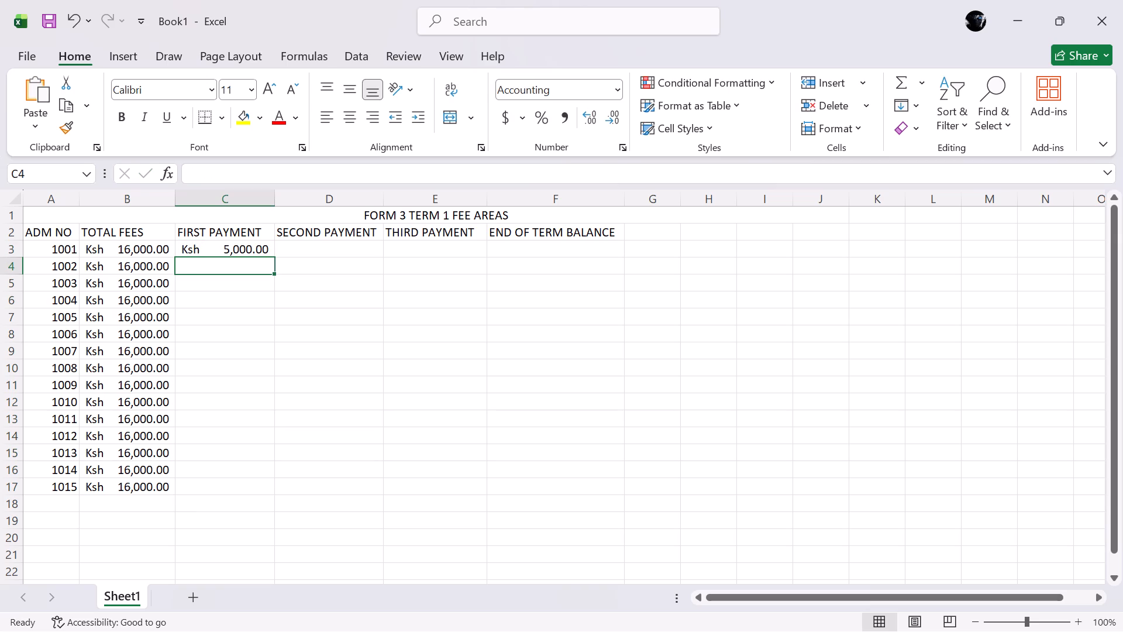
key("0")
key("Down")
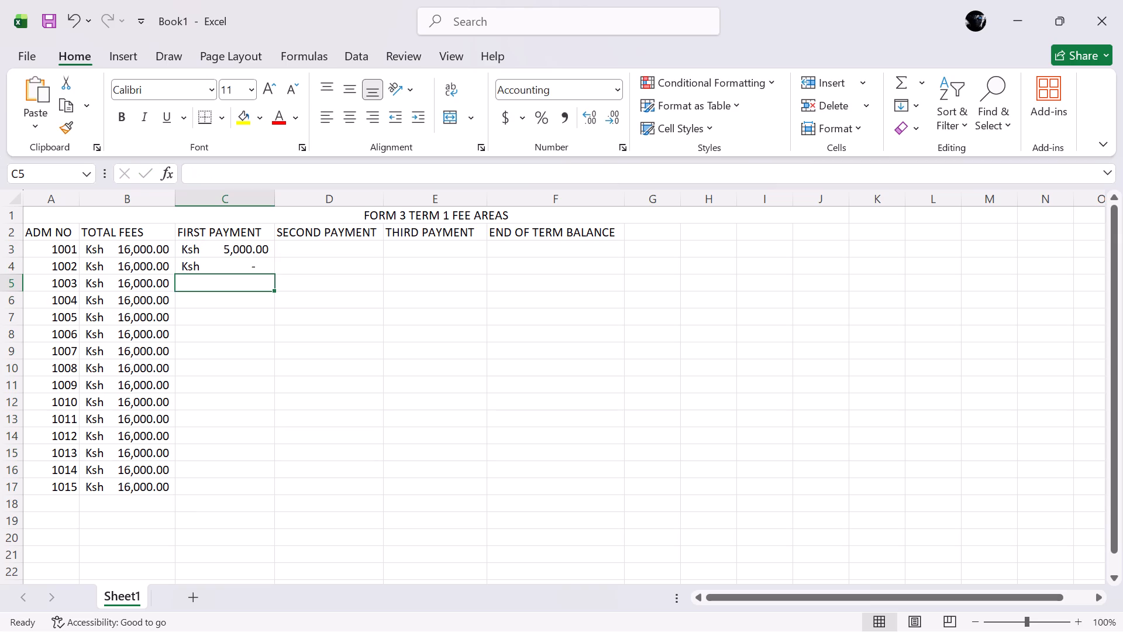
type("7000")
key("Down")
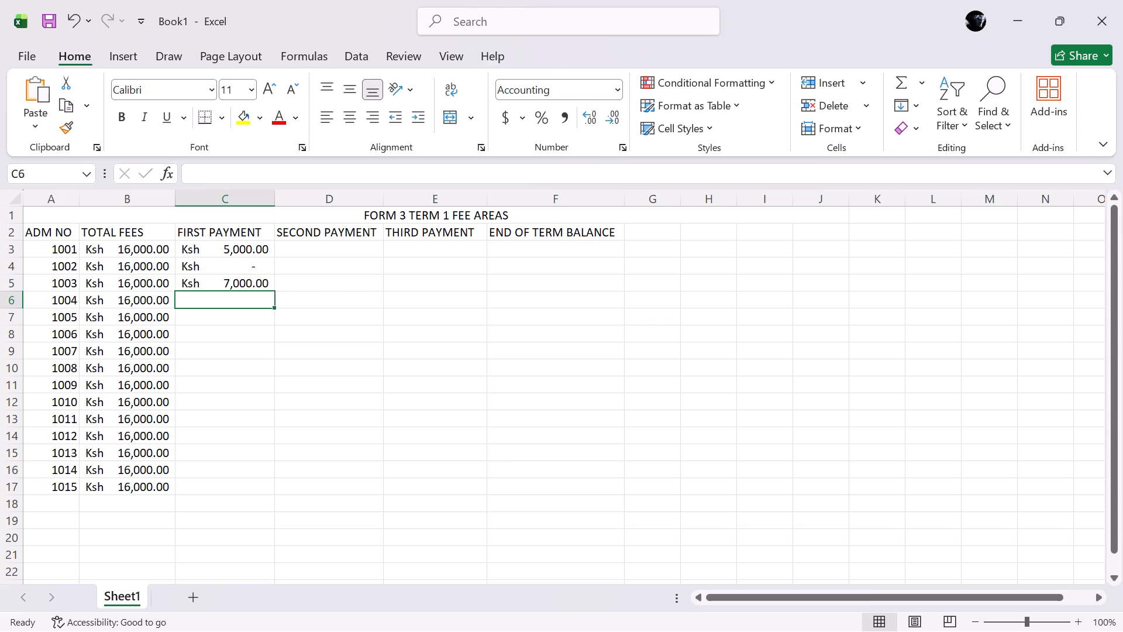
type("2000")
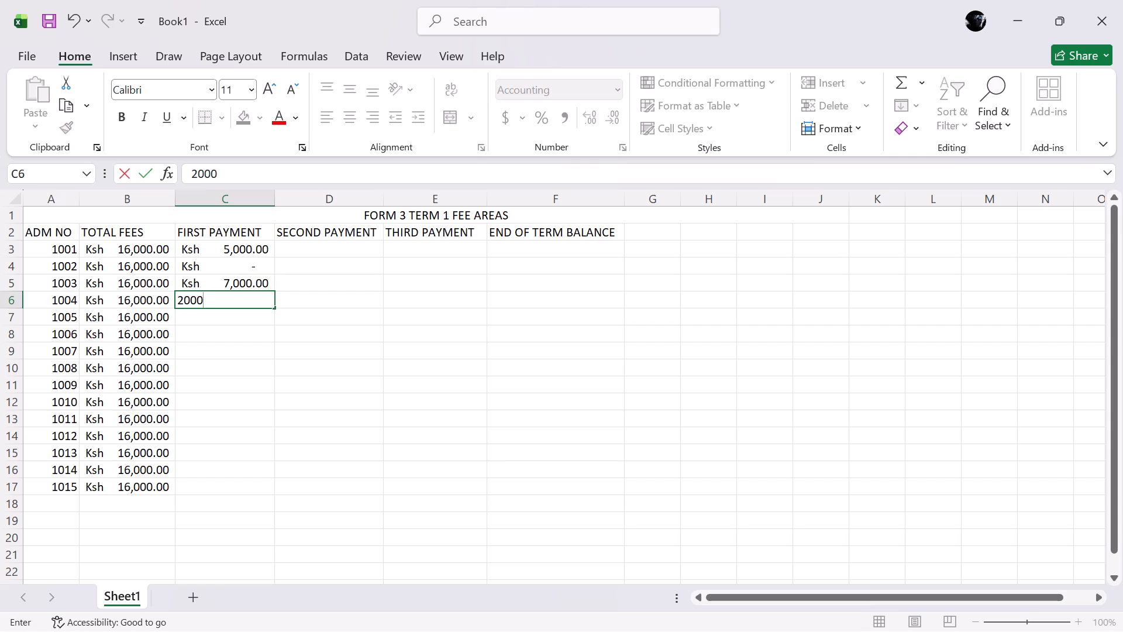
key("Down")
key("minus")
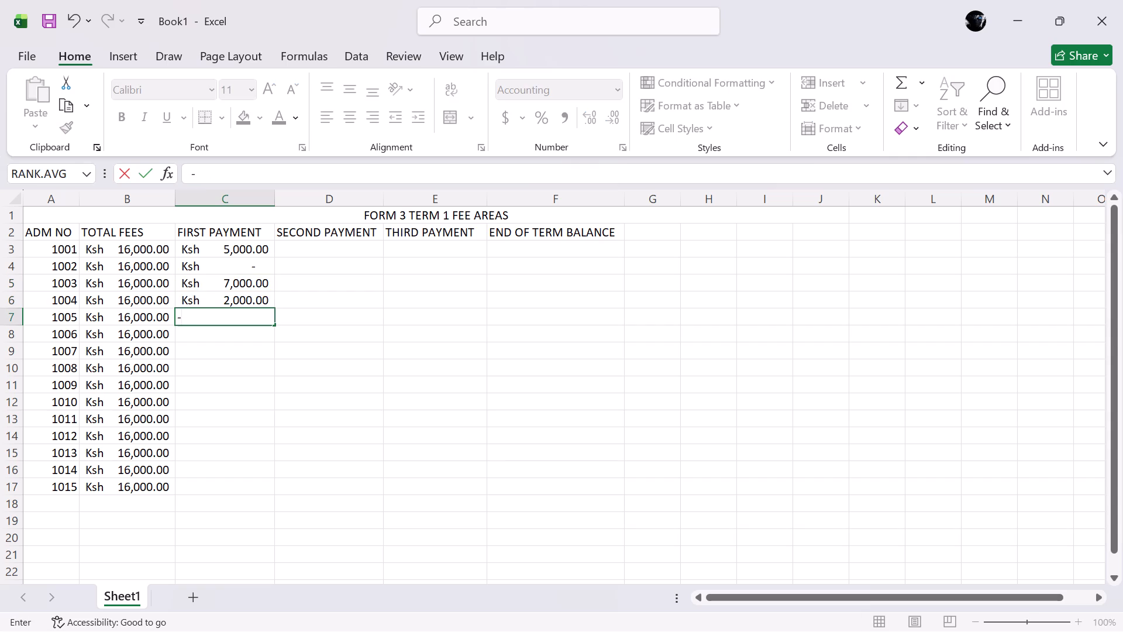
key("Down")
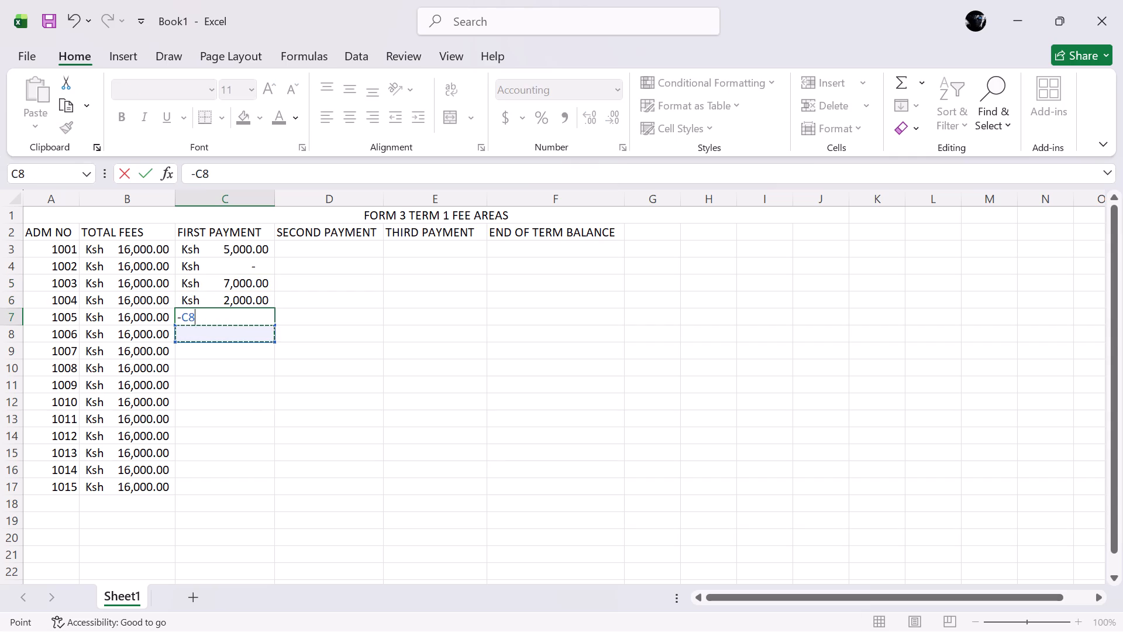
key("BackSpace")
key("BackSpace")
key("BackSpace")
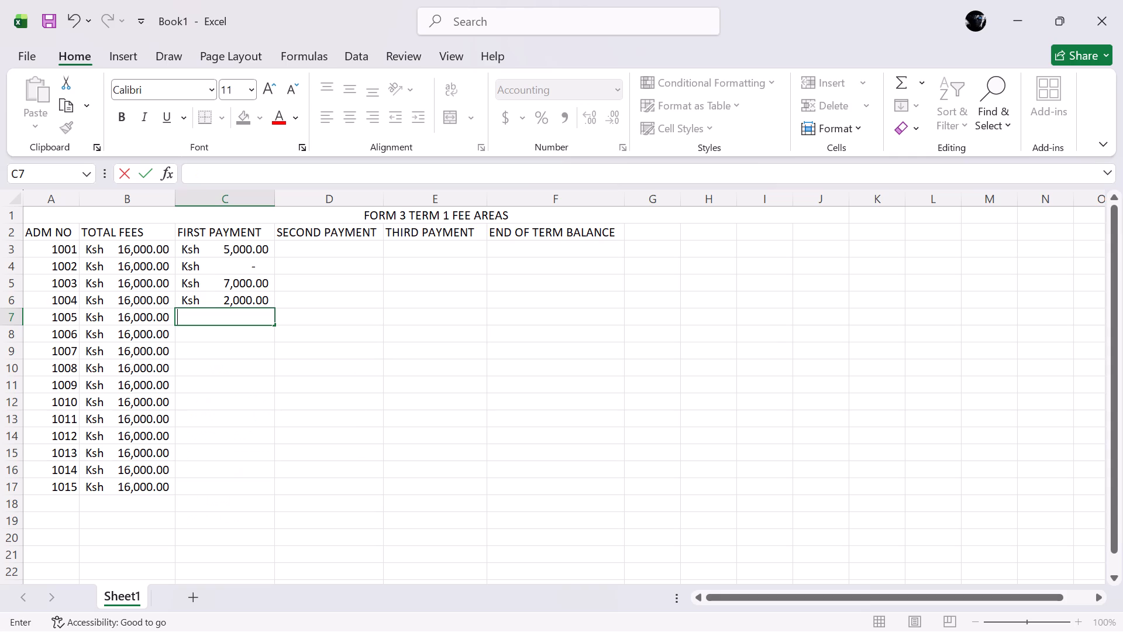
Enter 0 as the first payment for admission numbers 1005 and 1006 in cells C7 and C8.
key("0")
key("Down")
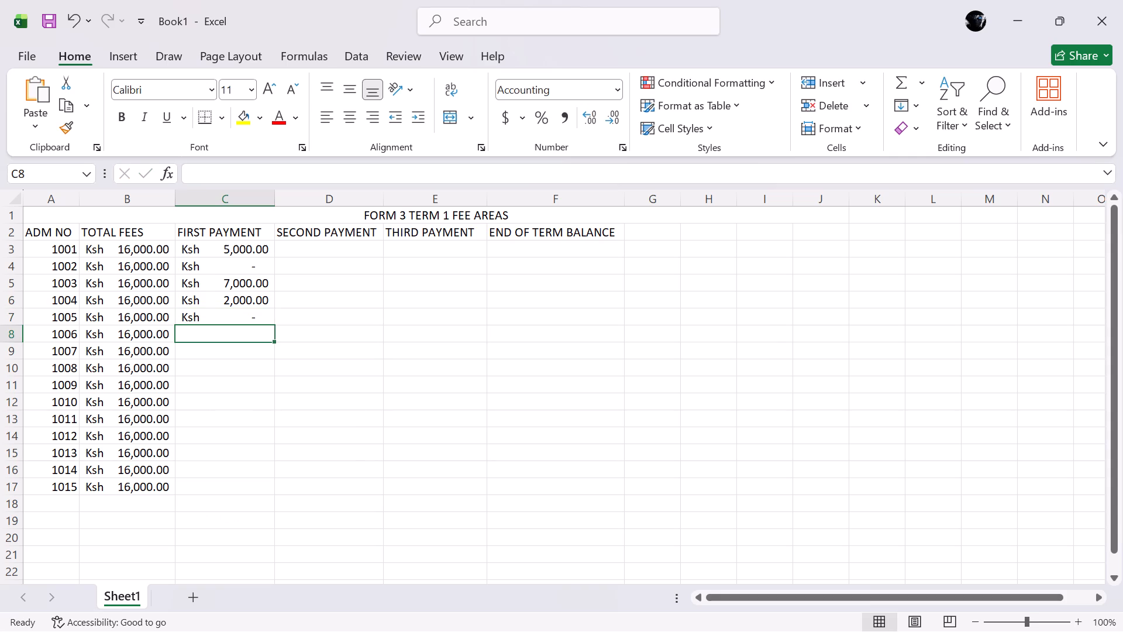
key("minus")
key("BackSpace")
key("0")
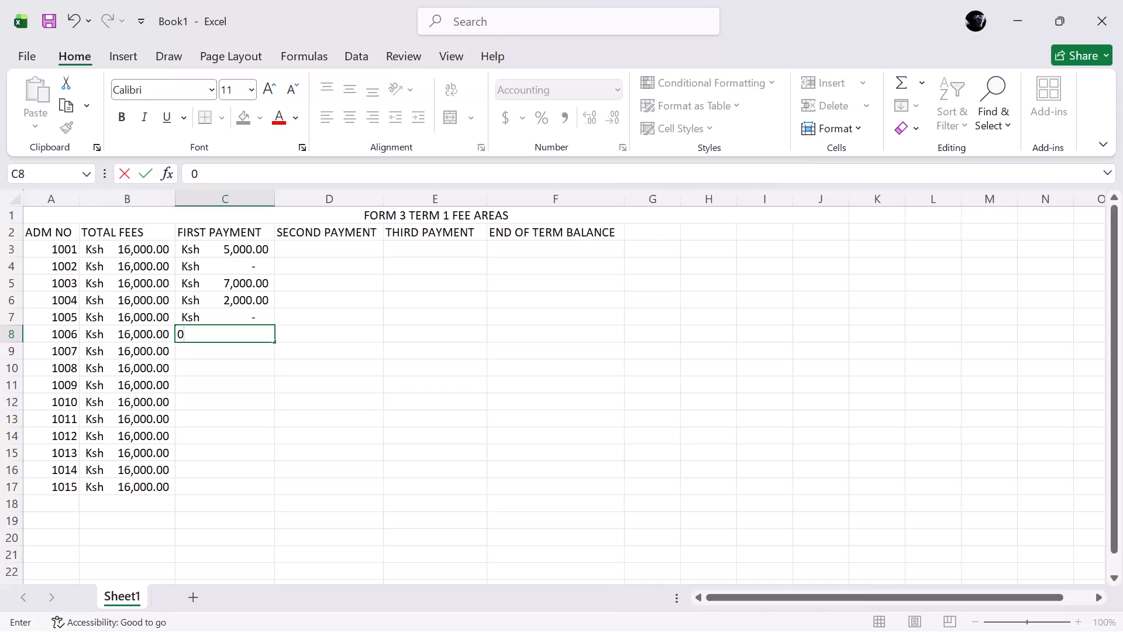
key("Down")
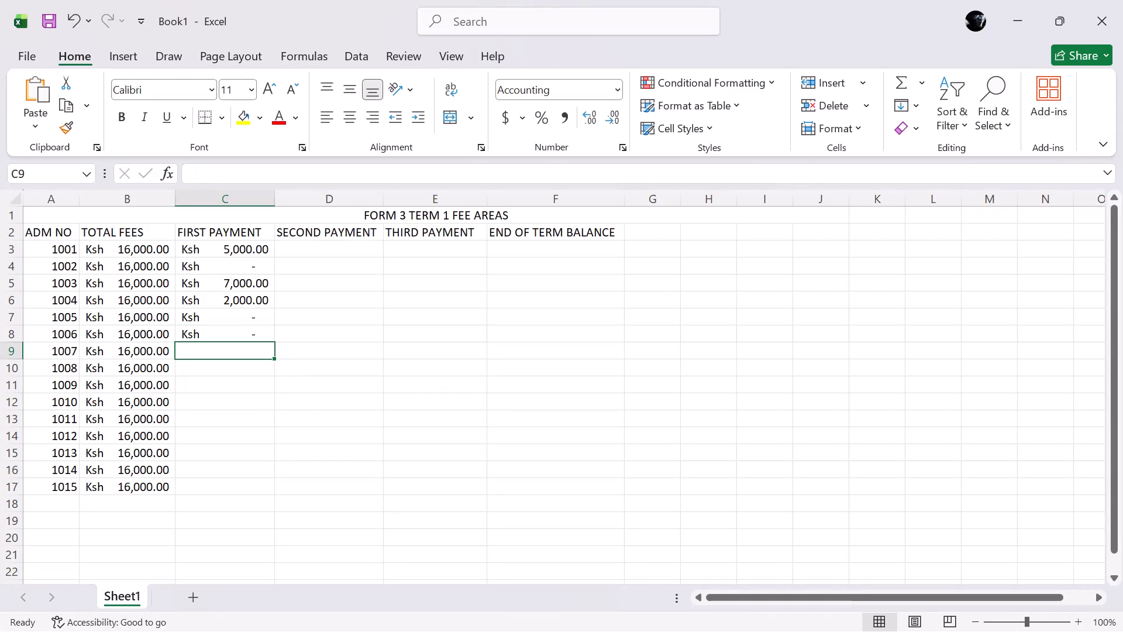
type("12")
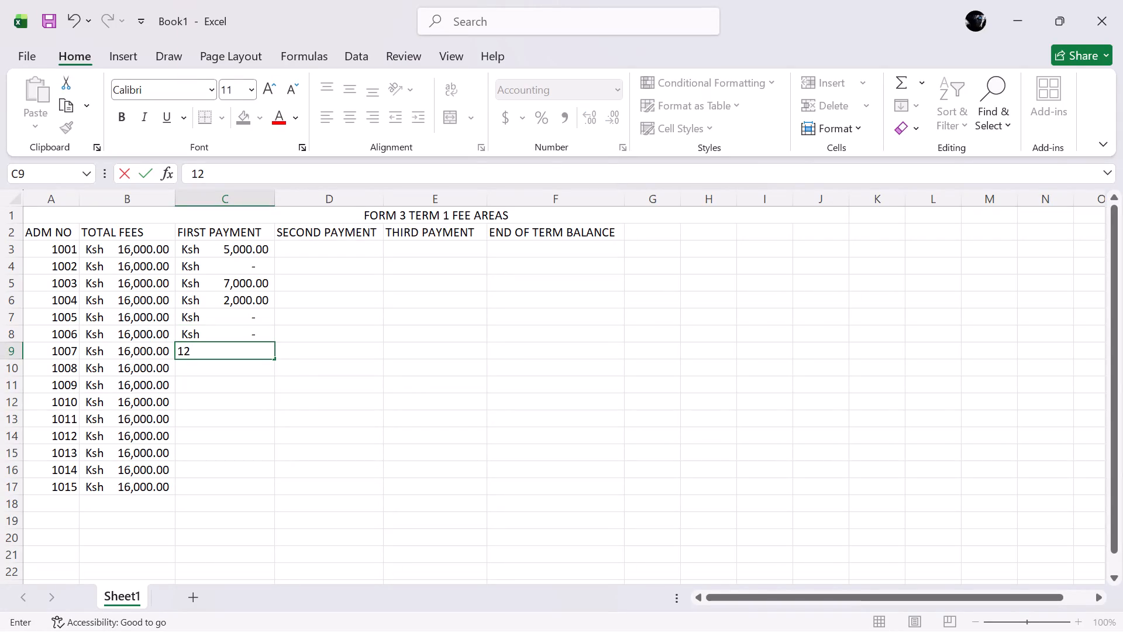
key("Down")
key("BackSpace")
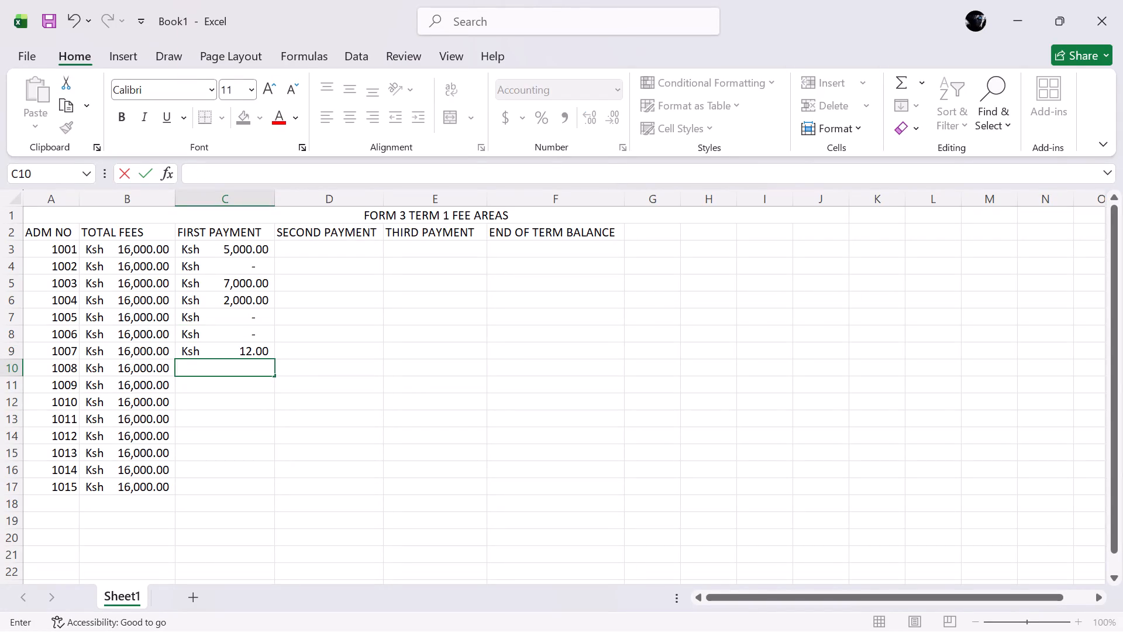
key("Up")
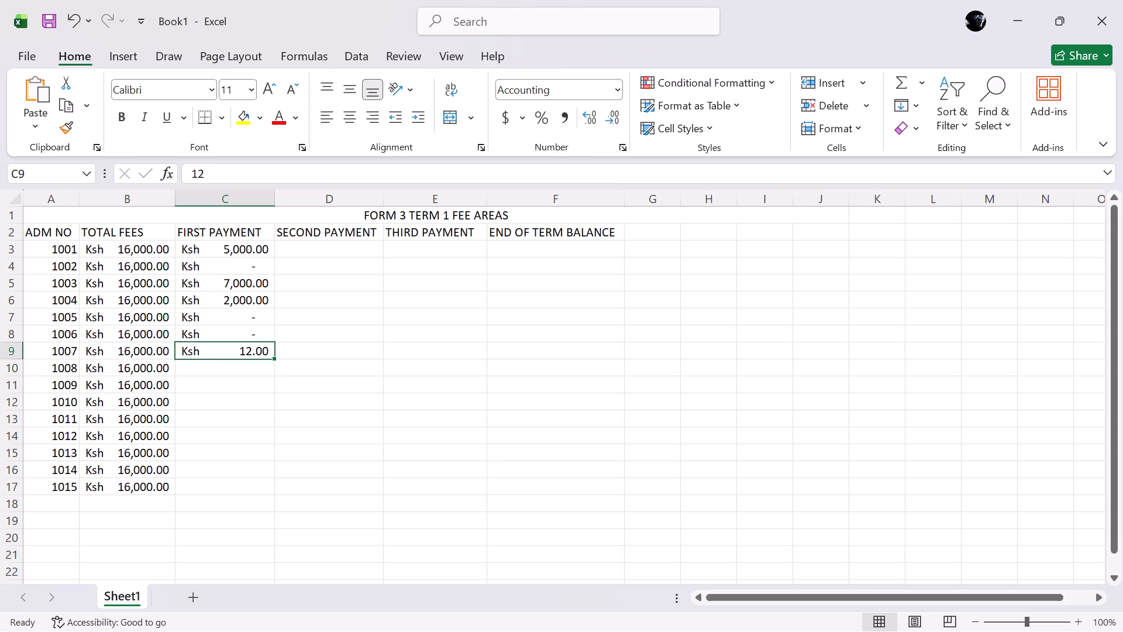
Enter the first payments 6000, 5500 and 3000 for admission numbers 1007 to 1009 in cells C9 to C11.
key("6")
type("000")
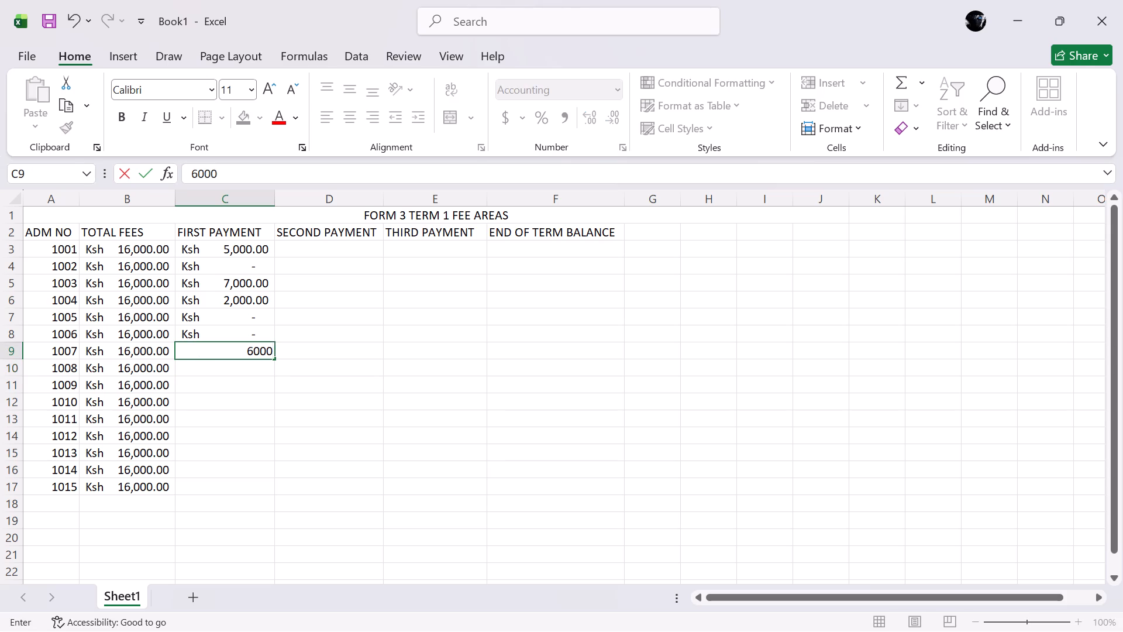
key("Down")
key("5")
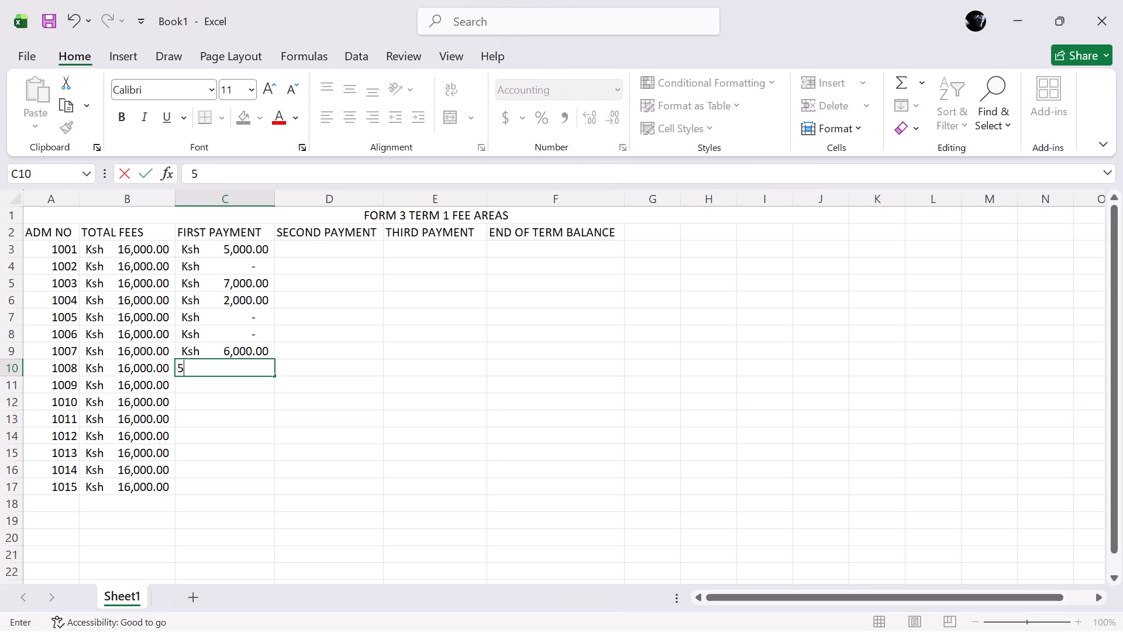
type("500")
key("Down")
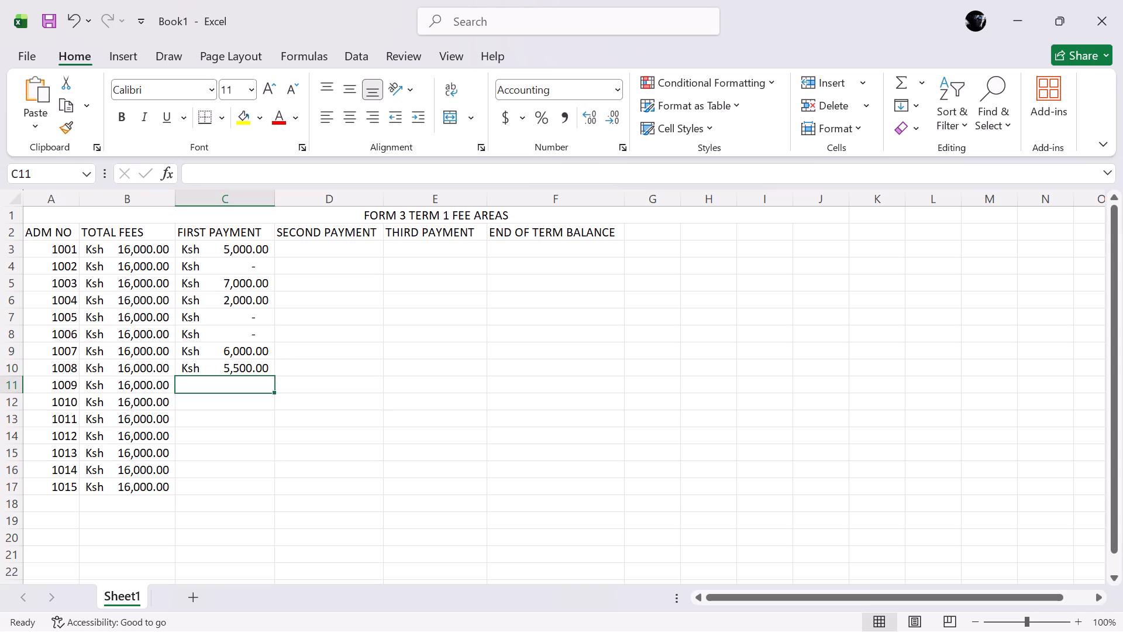
type("3000")
key("Down")
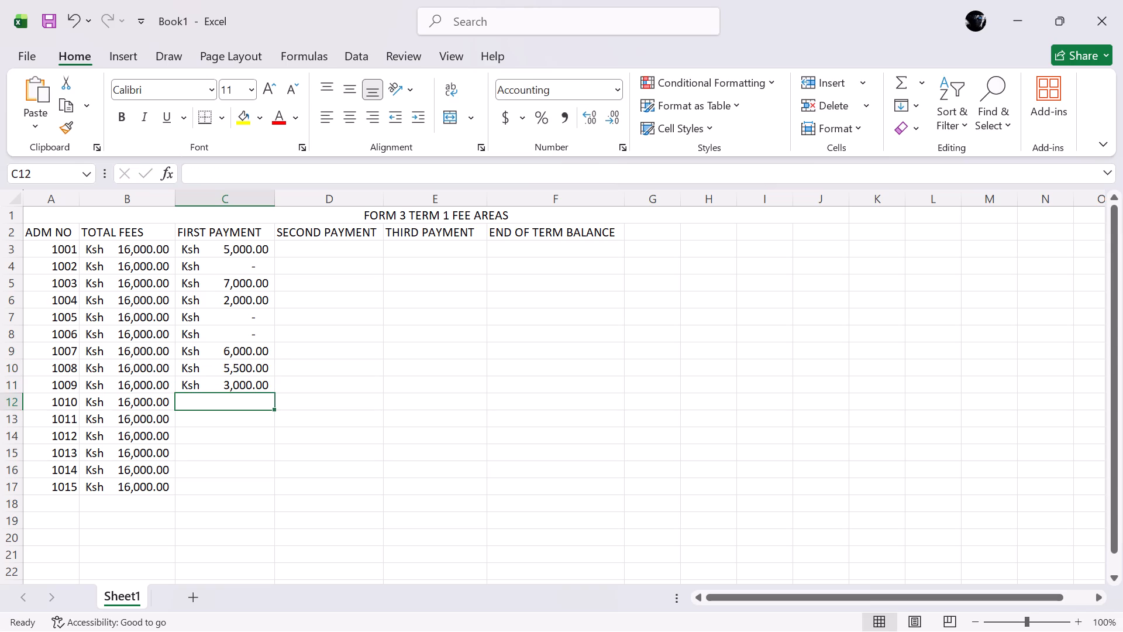
key("8")
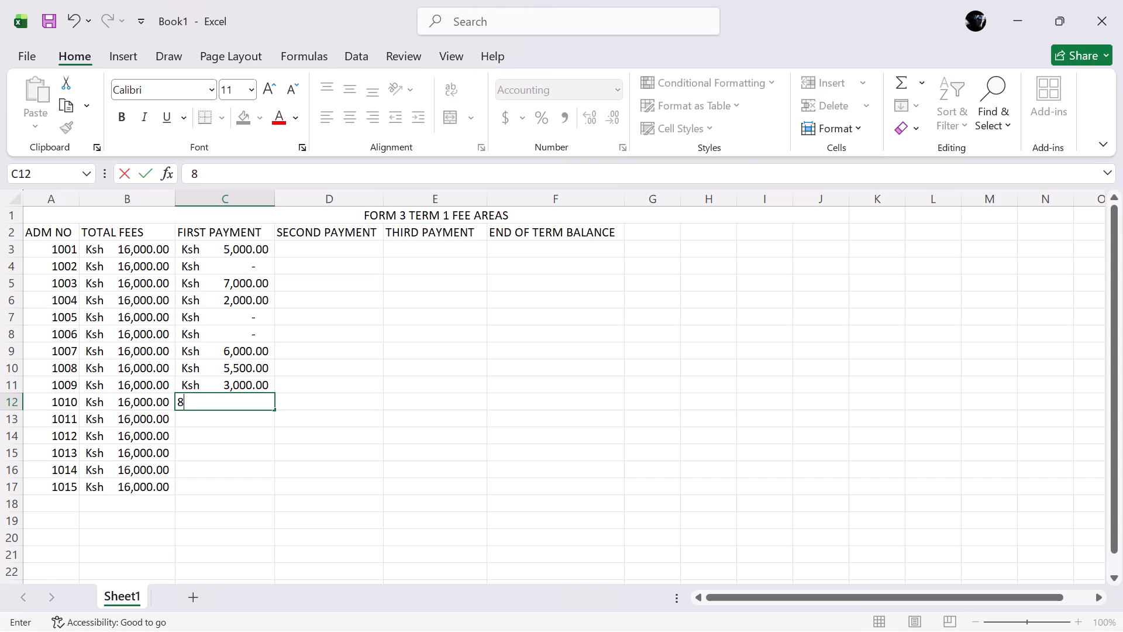
type("000")
key("Down")
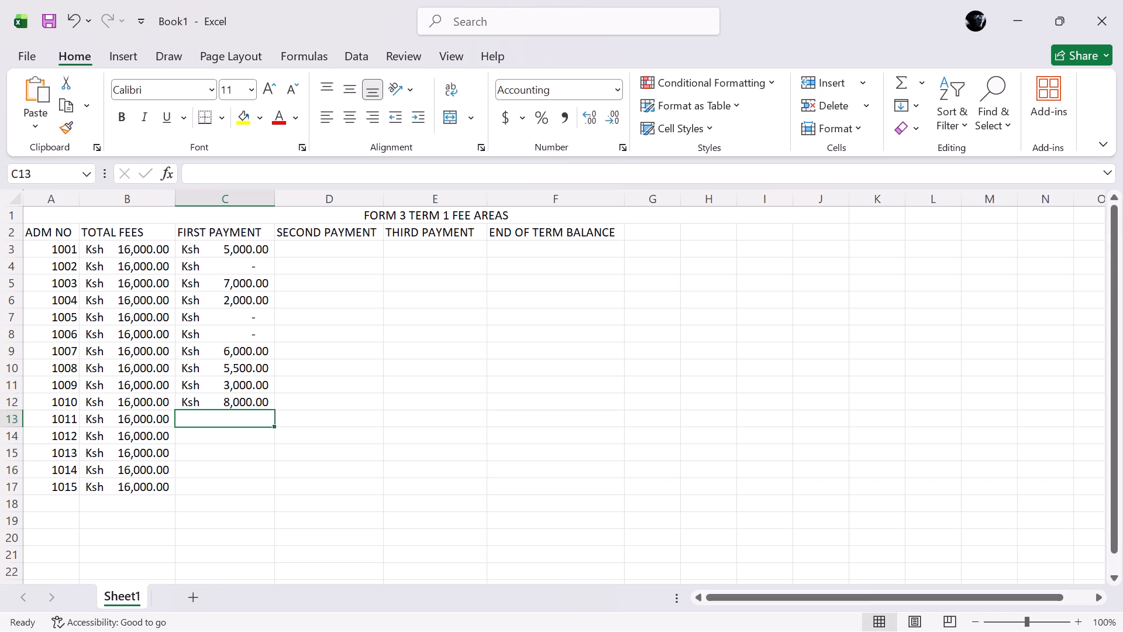
key("7")
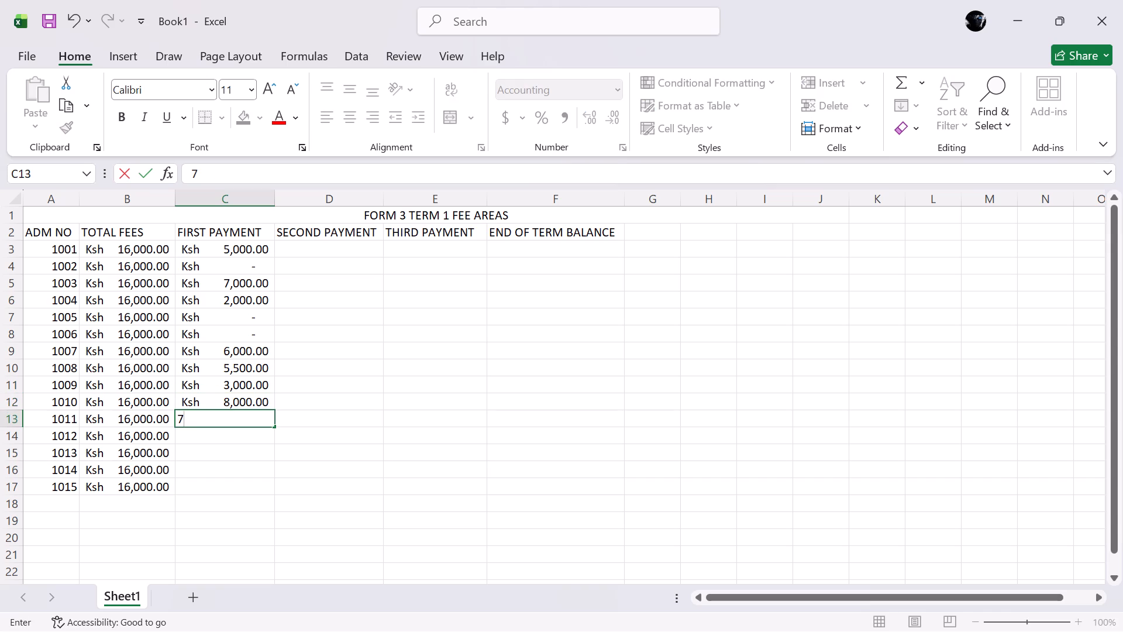
type("5000")
key("BackSpace")
key("Down")
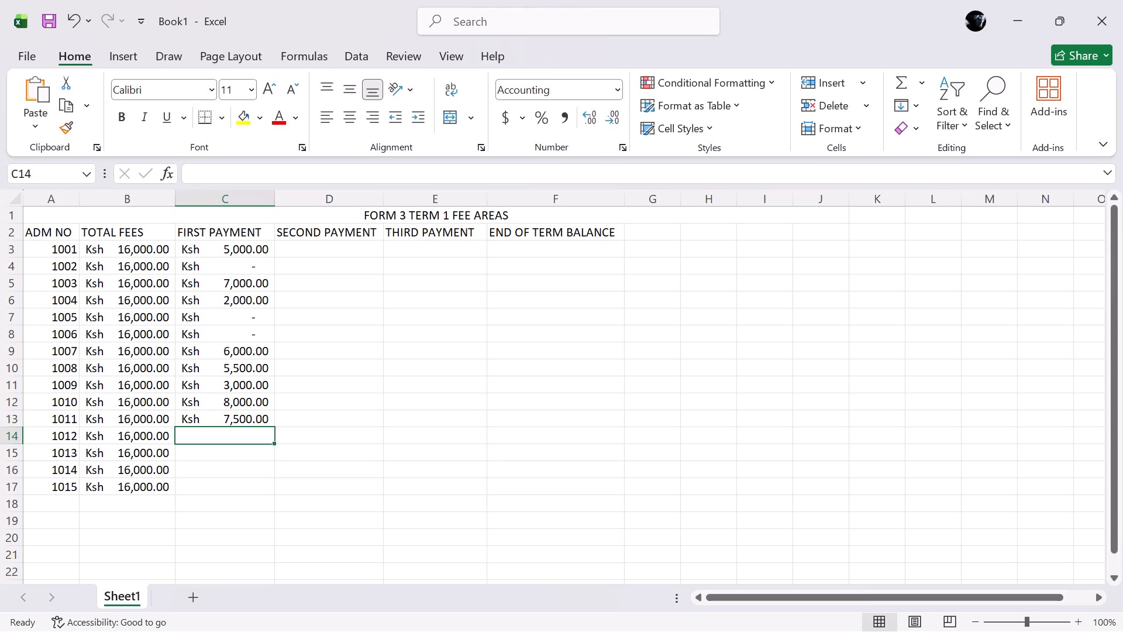
type("12000")
key("Down")
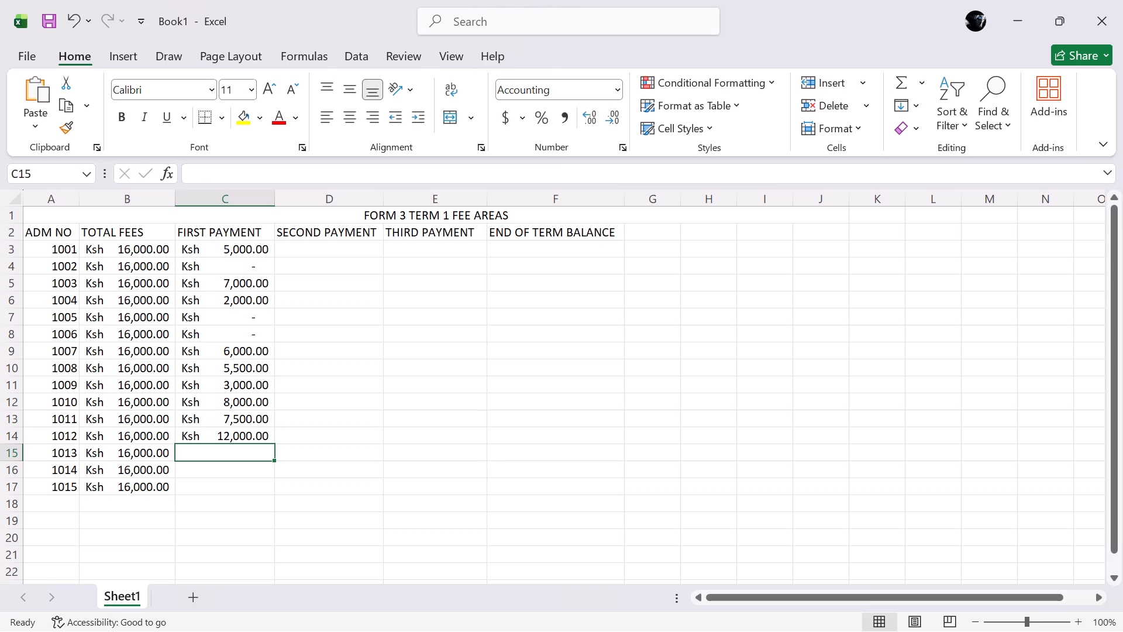
key("9")
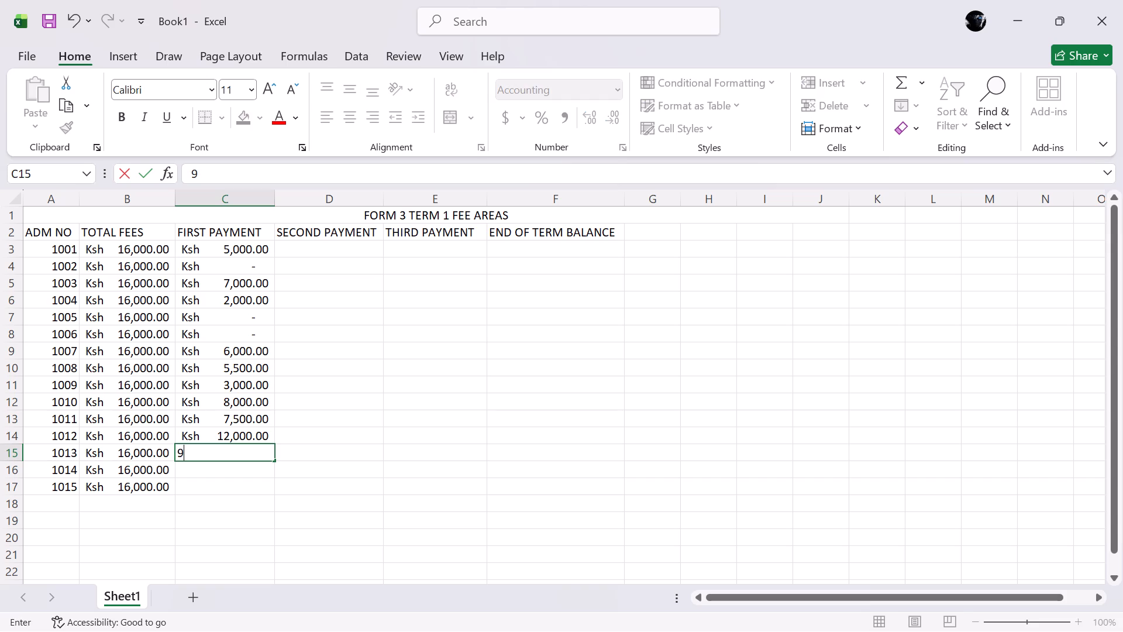
key("0")
type("00")
key("Down")
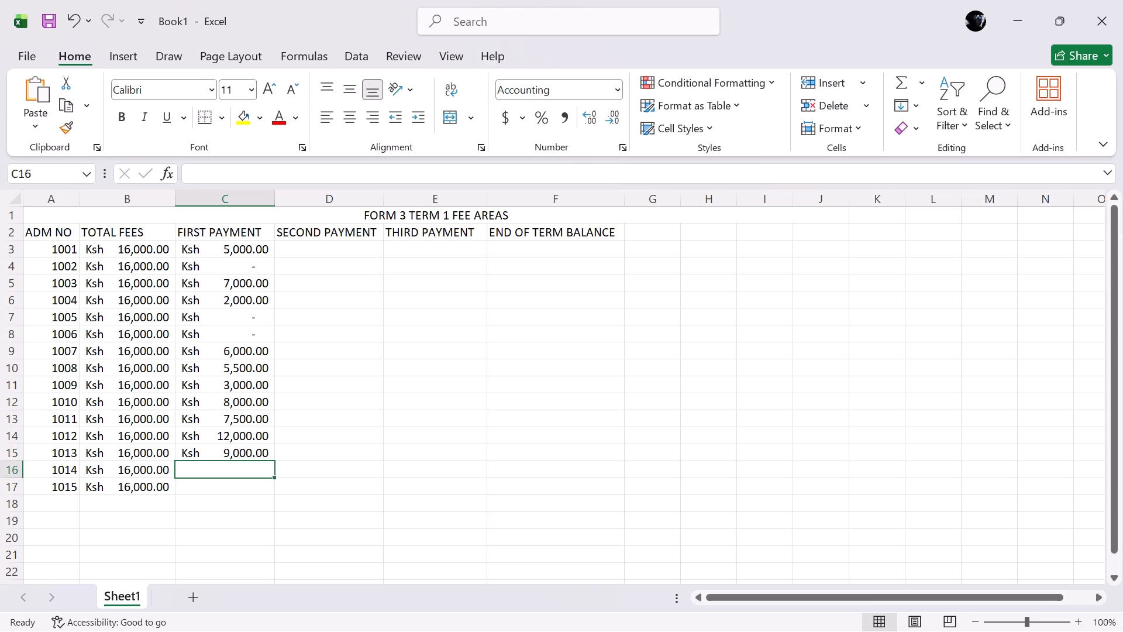
key("4")
type("500")
key("Down")
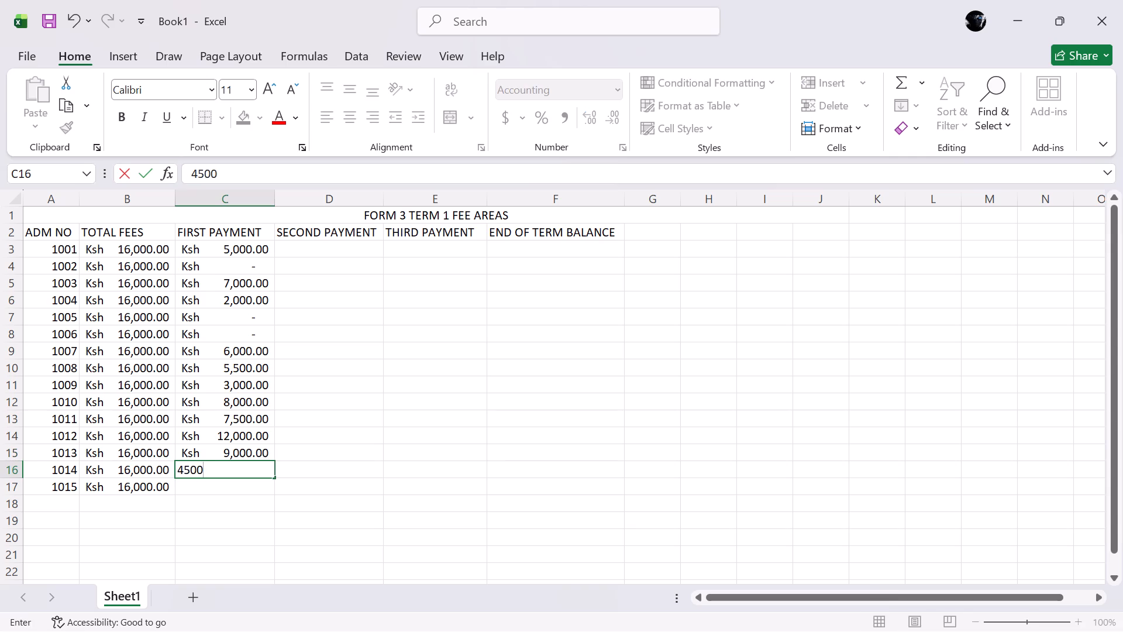
type("5000")
key("Down")
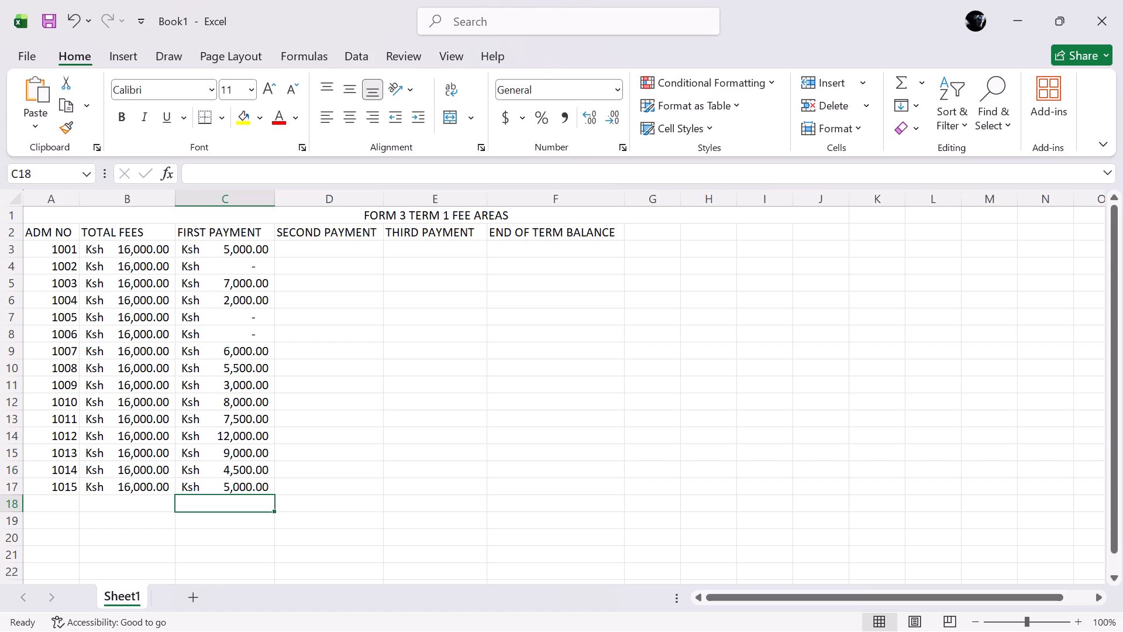
Merge and center the empty cells A19 and B19 below the fee table.
scroll(109, 442, "down", 1)
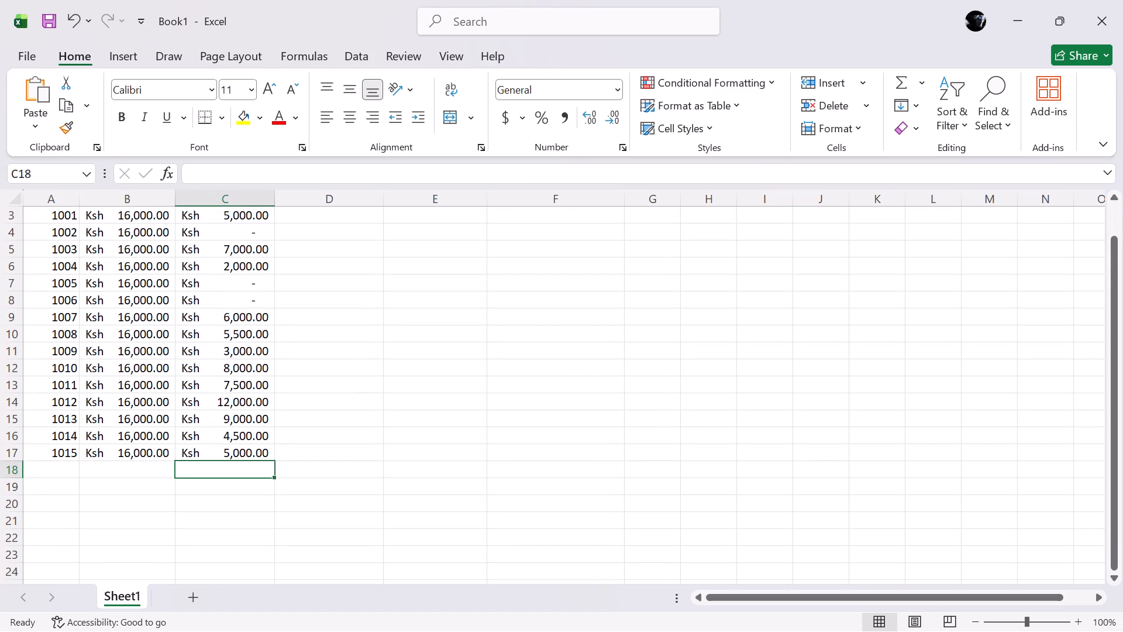
left_click(54, 490)
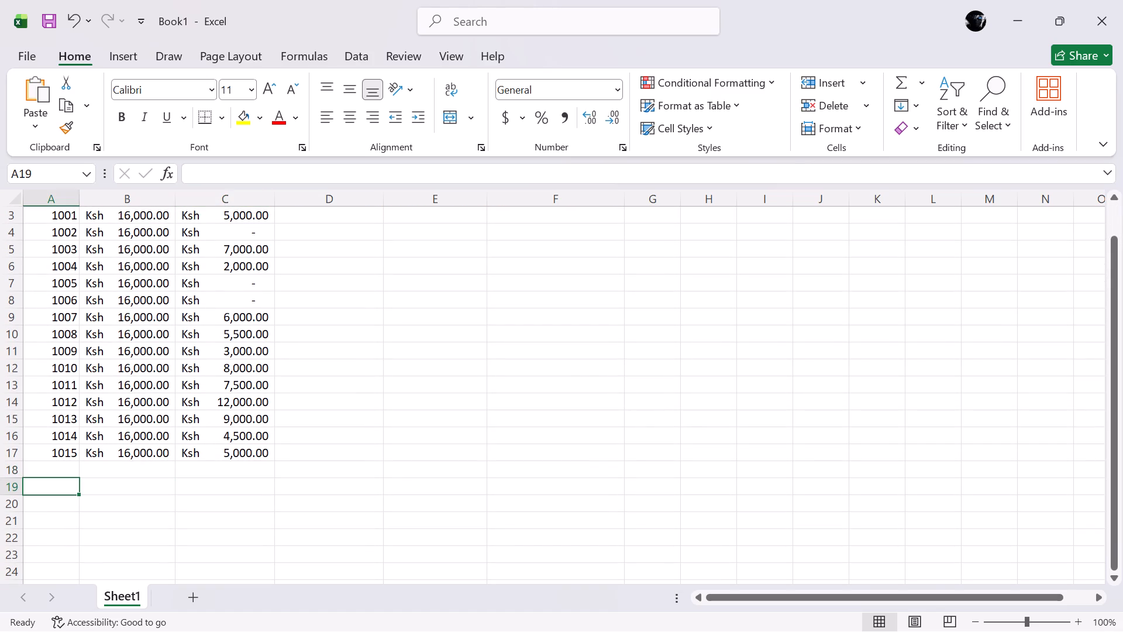
key("shift+Right")
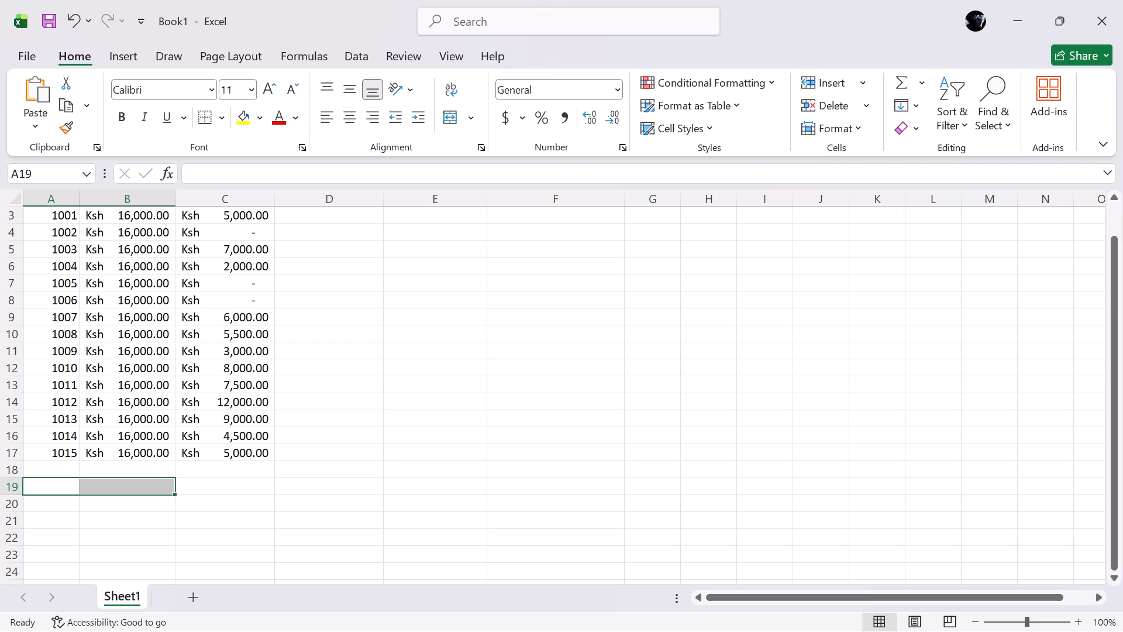
left_click(453, 123)
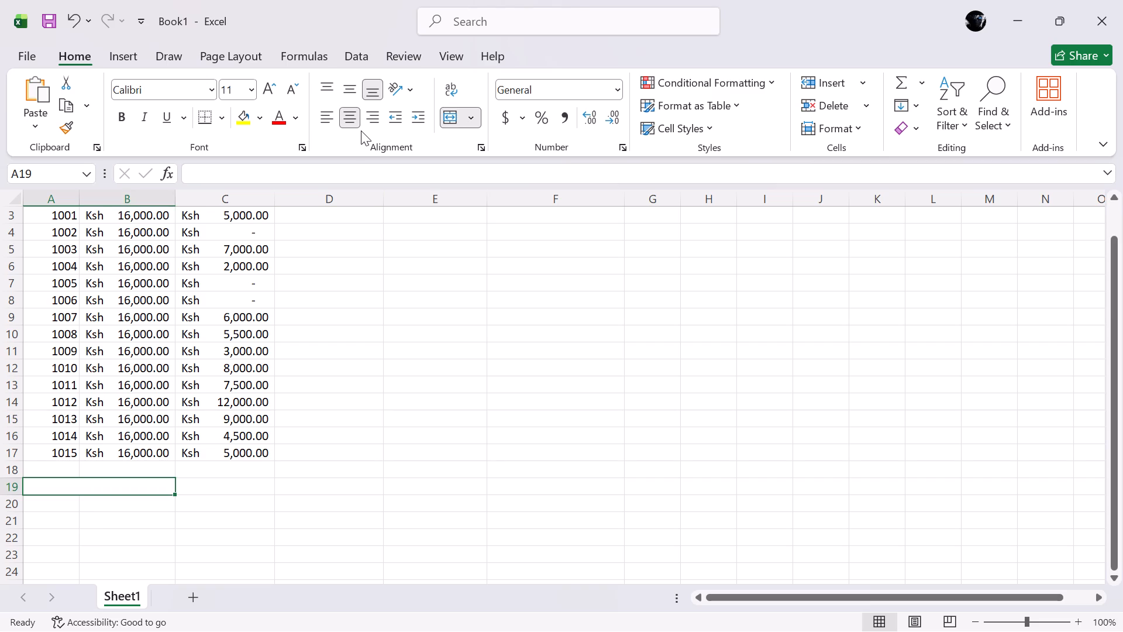
Left-align the merged cell A19 and enter the label TOTAL: in it.
left_click(331, 123)
key("t")
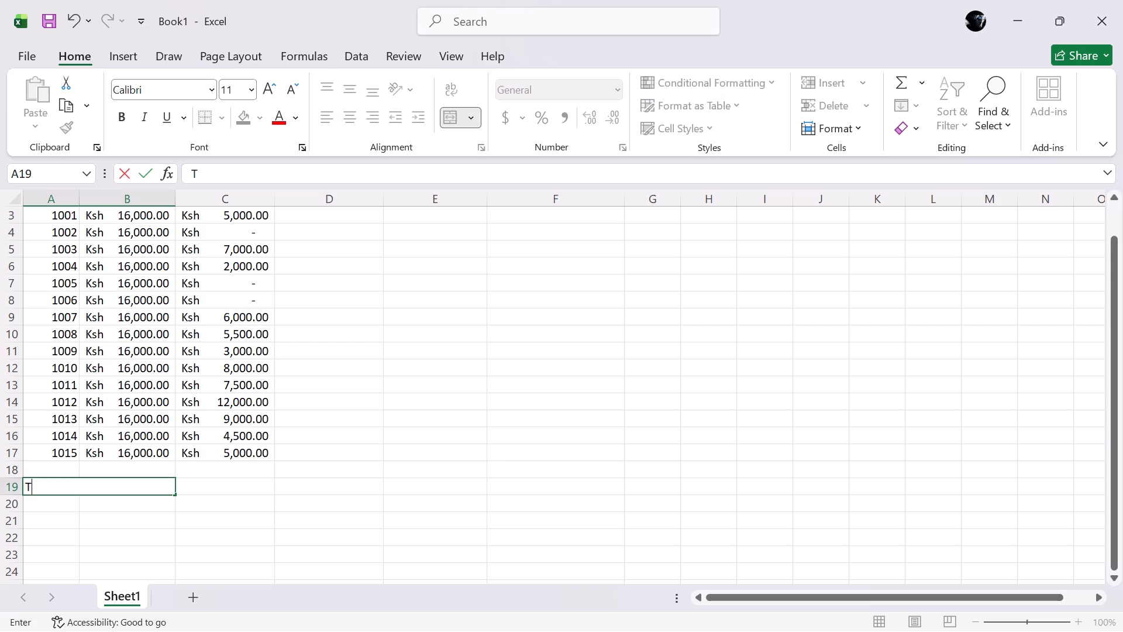
type("OTAL")
key("shift+colon")
Total the first payments in cell C19 with the formula =SUM(C3:C17).
left_click(256, 489)
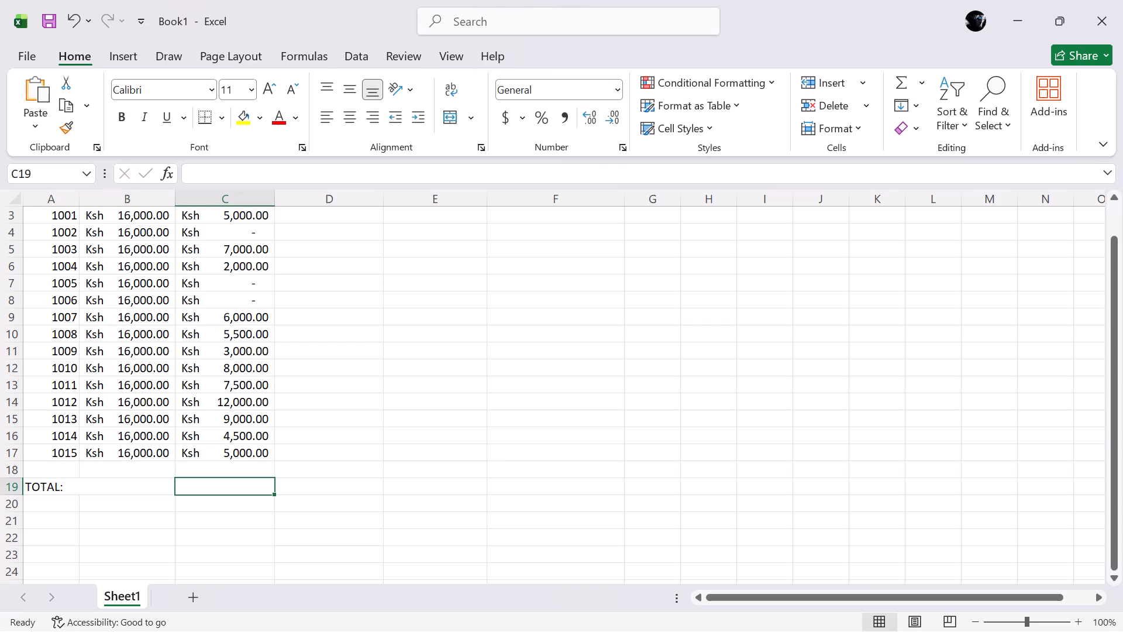
scroll(256, 489, "up", 2)
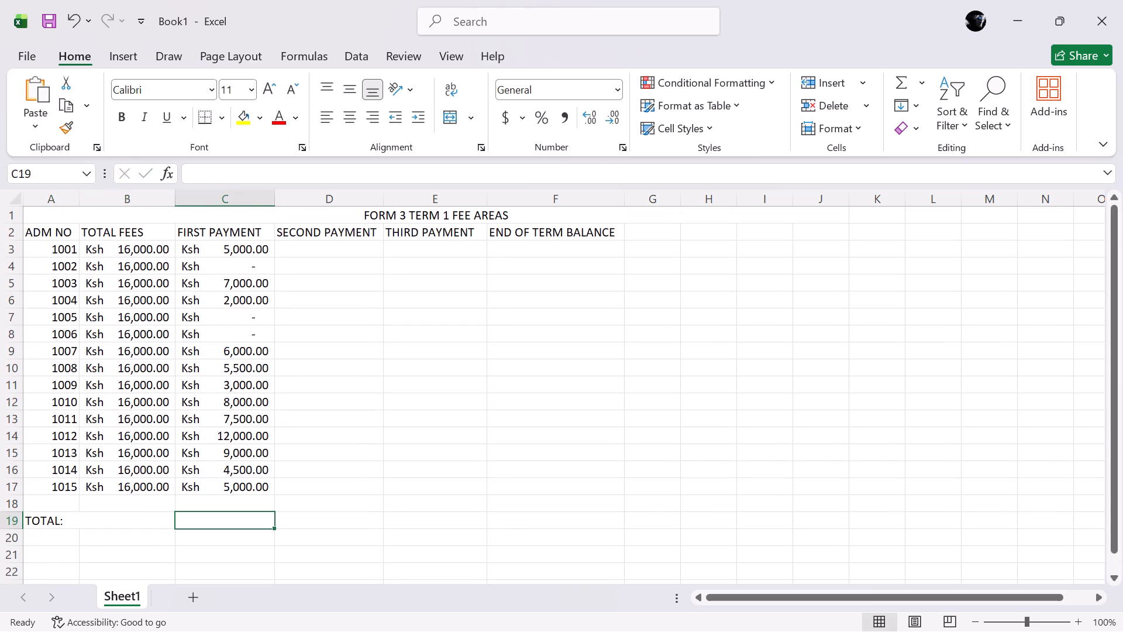
key("equal")
type("SUM")
key("shift+parenleft")
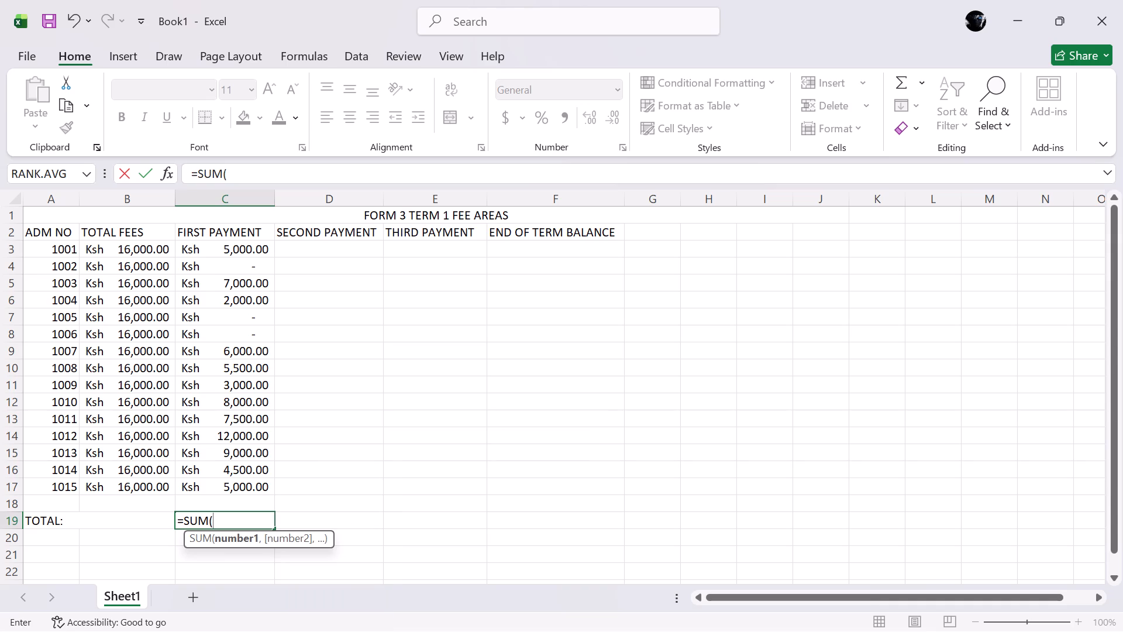
type("C3")
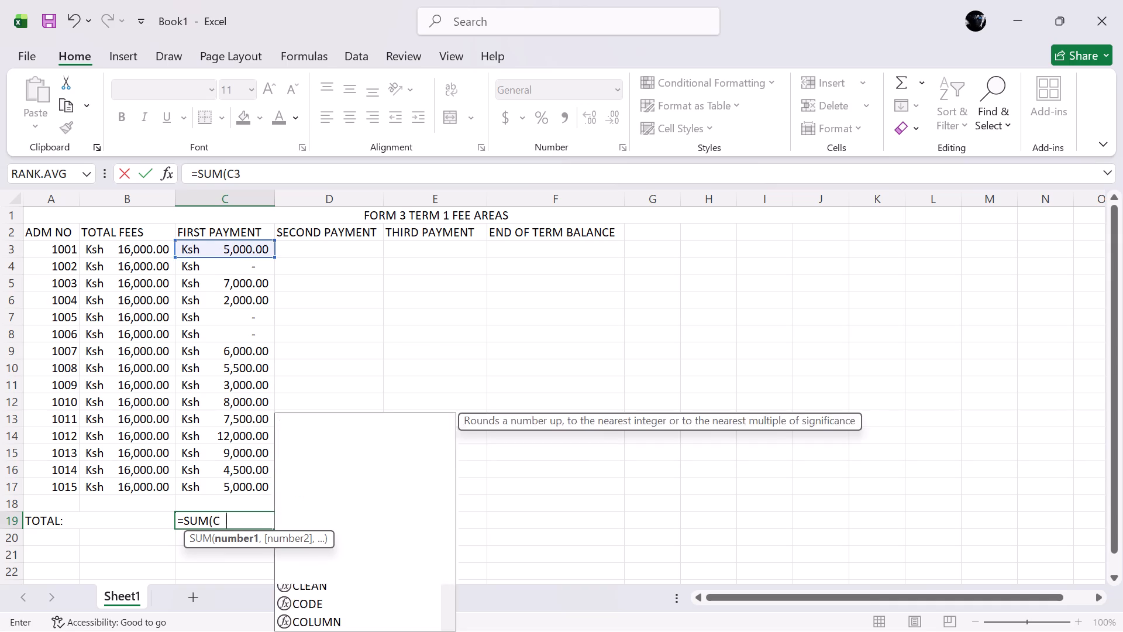
key("shift+colon")
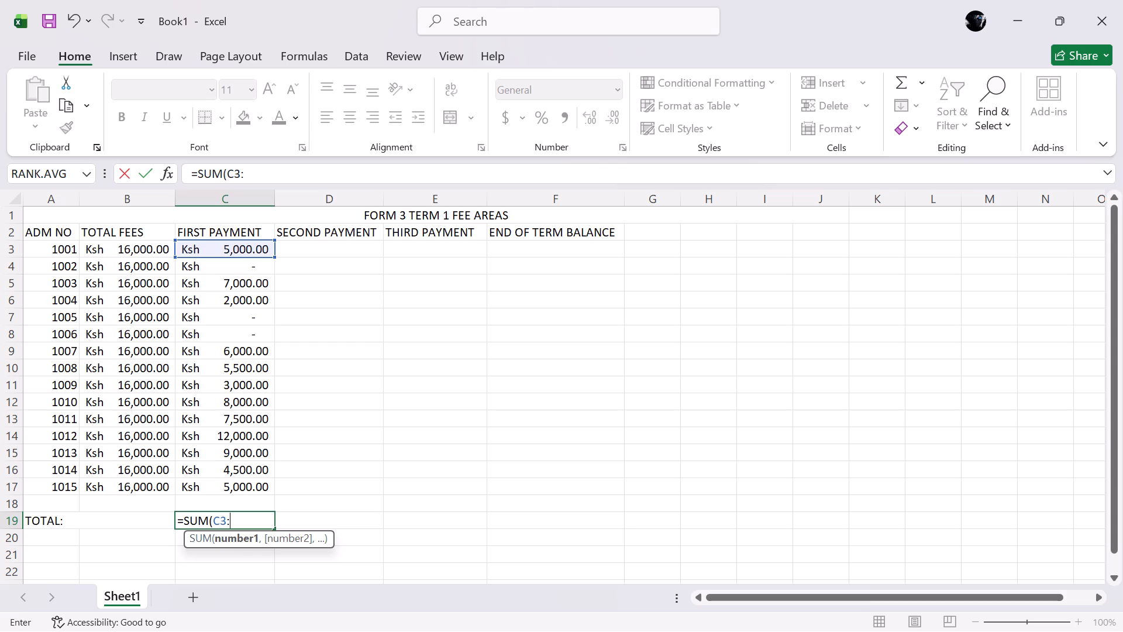
key("c")
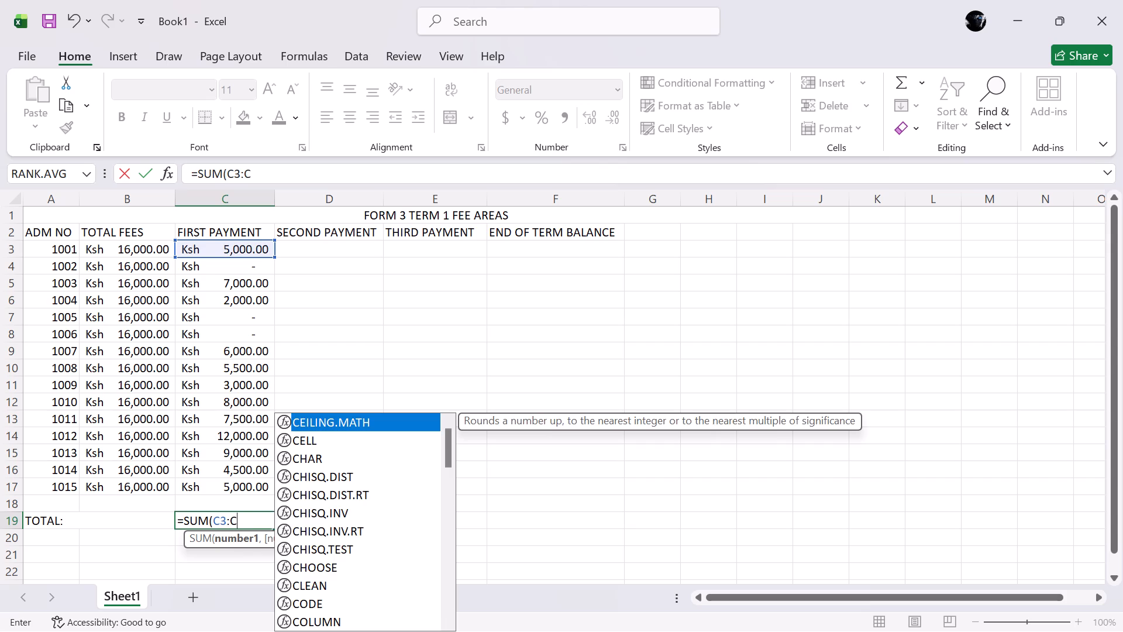
type("17")
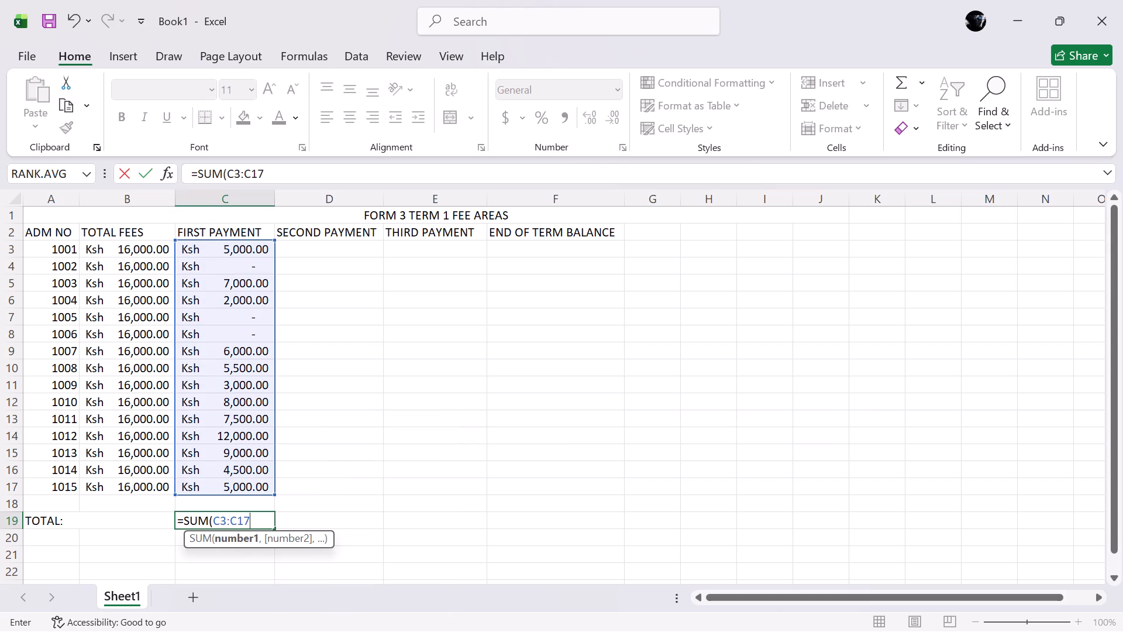
key("shift+parenright")
key("Return")
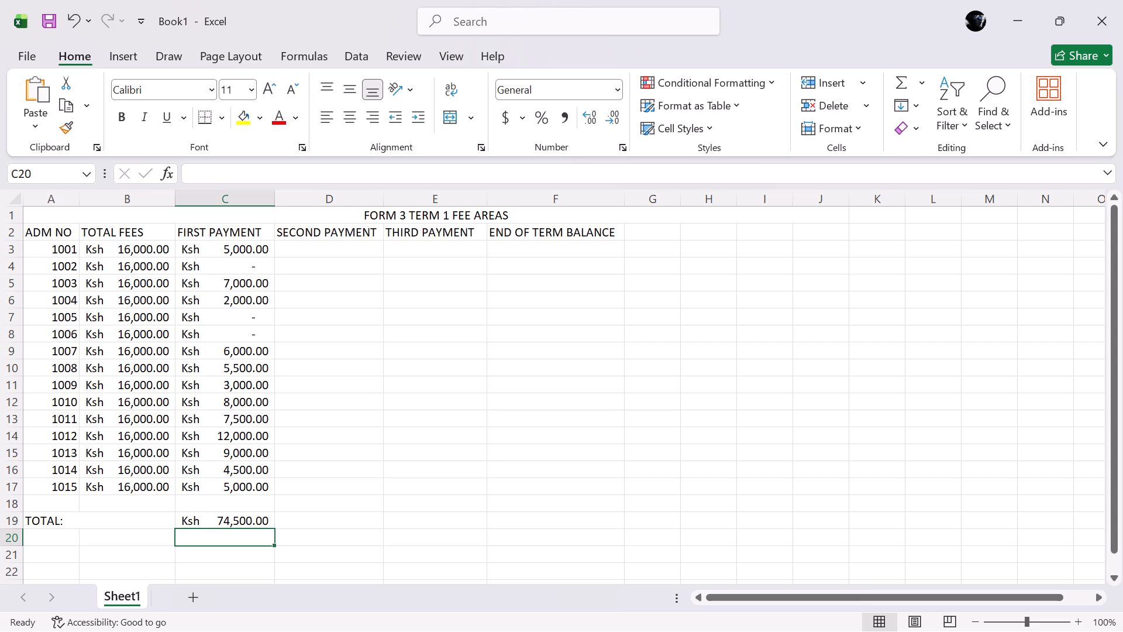
Enter the second payments 7000, 6000, 3000 and 3000 for admission numbers 1001 to 1004 in cells D3 to D6.
left_click(321, 458)
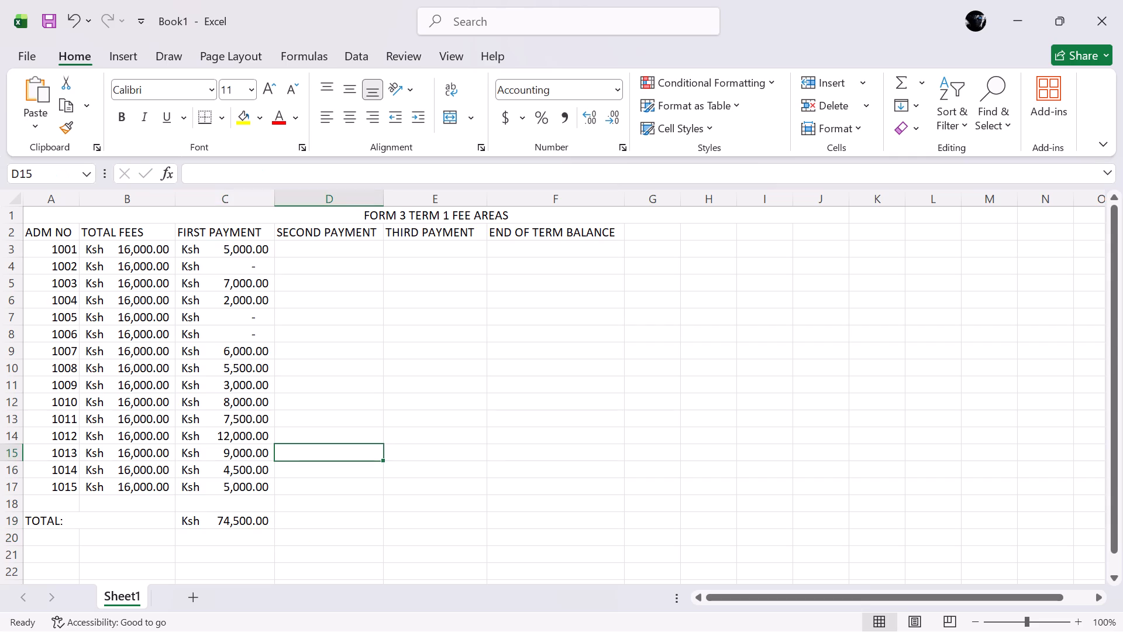
left_click(354, 248)
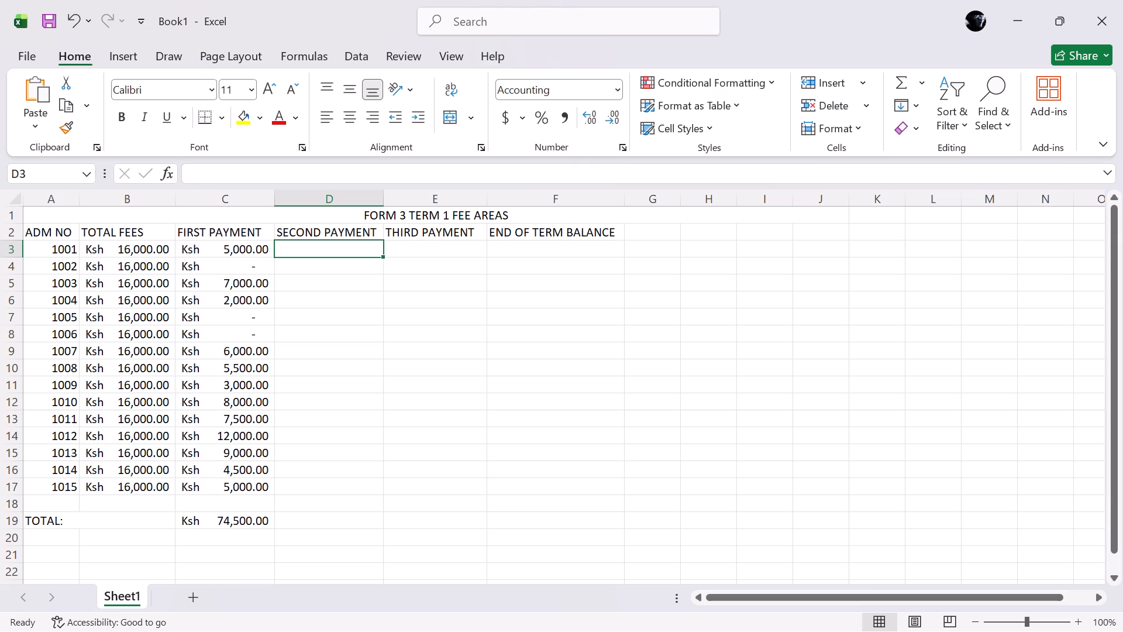
key("7")
type("000")
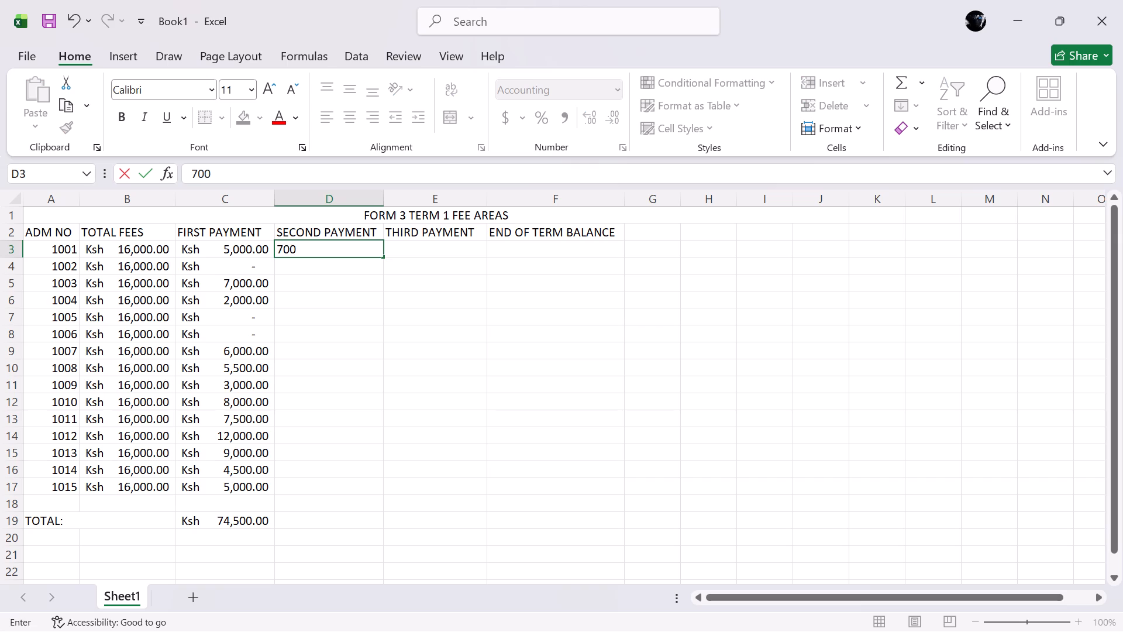
key("Down")
type("6000")
key("Down")
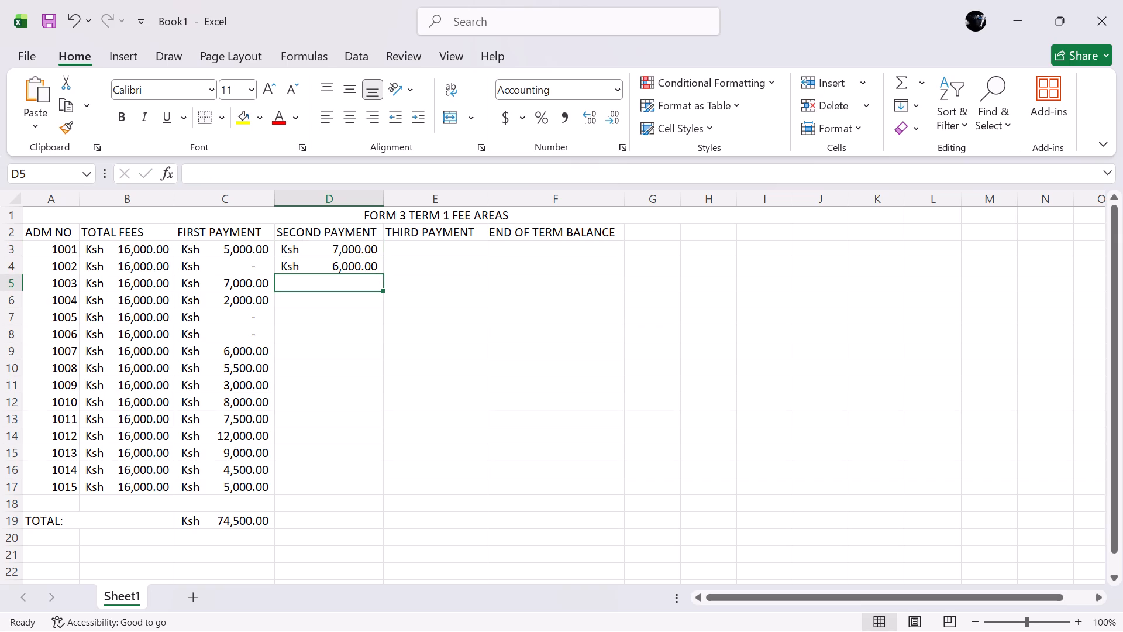
type("3000")
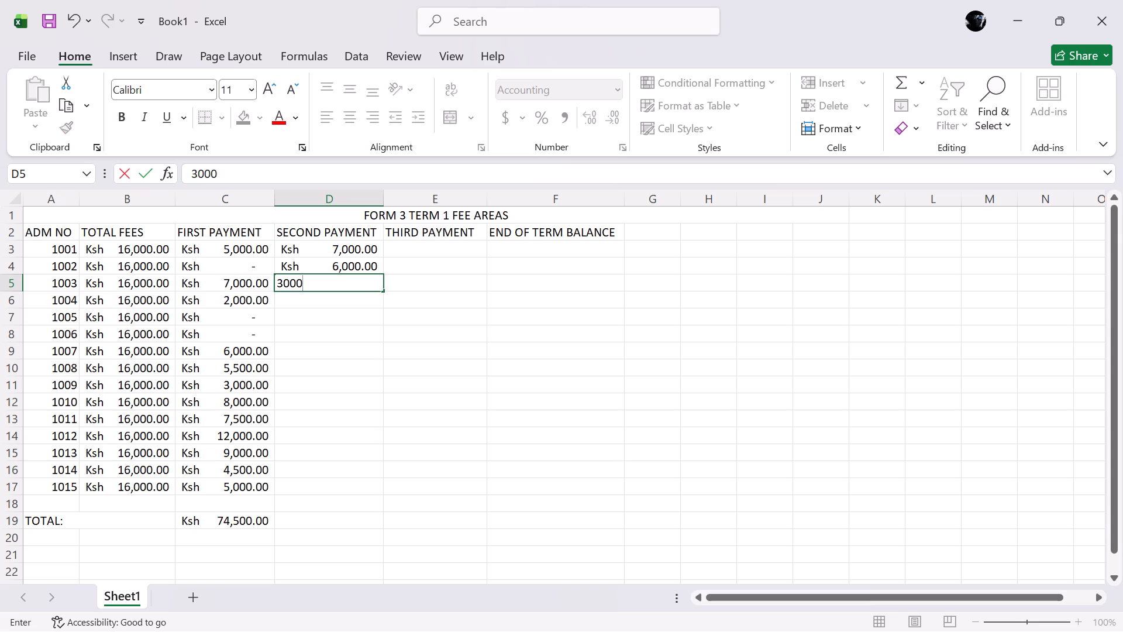
key("Down")
type("3000")
key("Down")
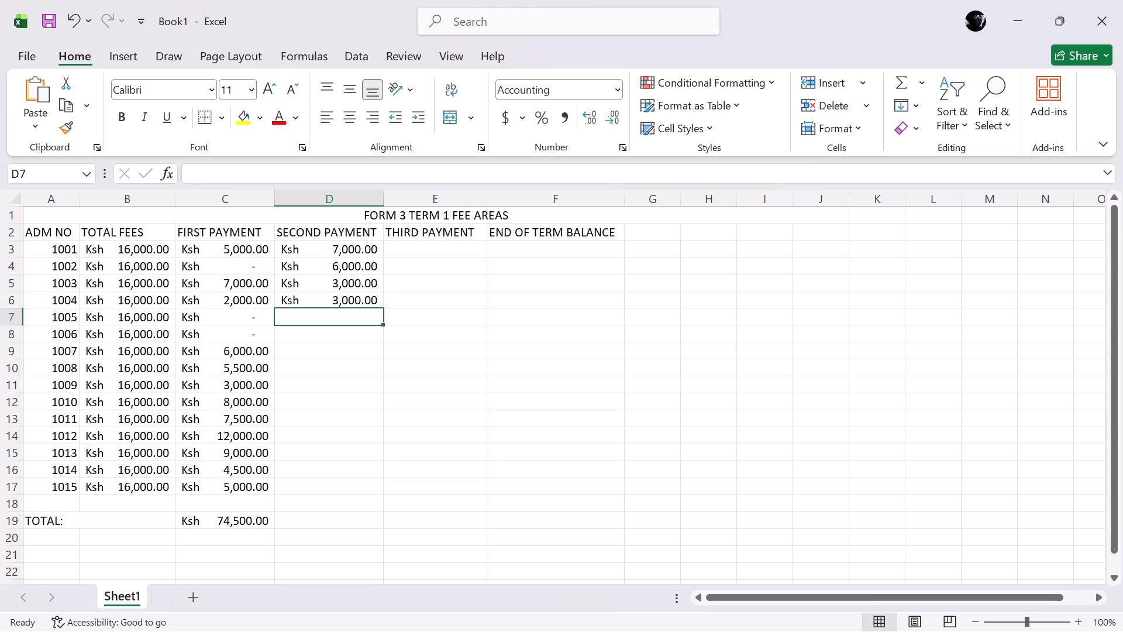
Enter the second payments 6000, 7000, 5000 and 6000 for admission numbers 1005 to 1008 in cells D7 to D10.
type("6000")
key("Down")
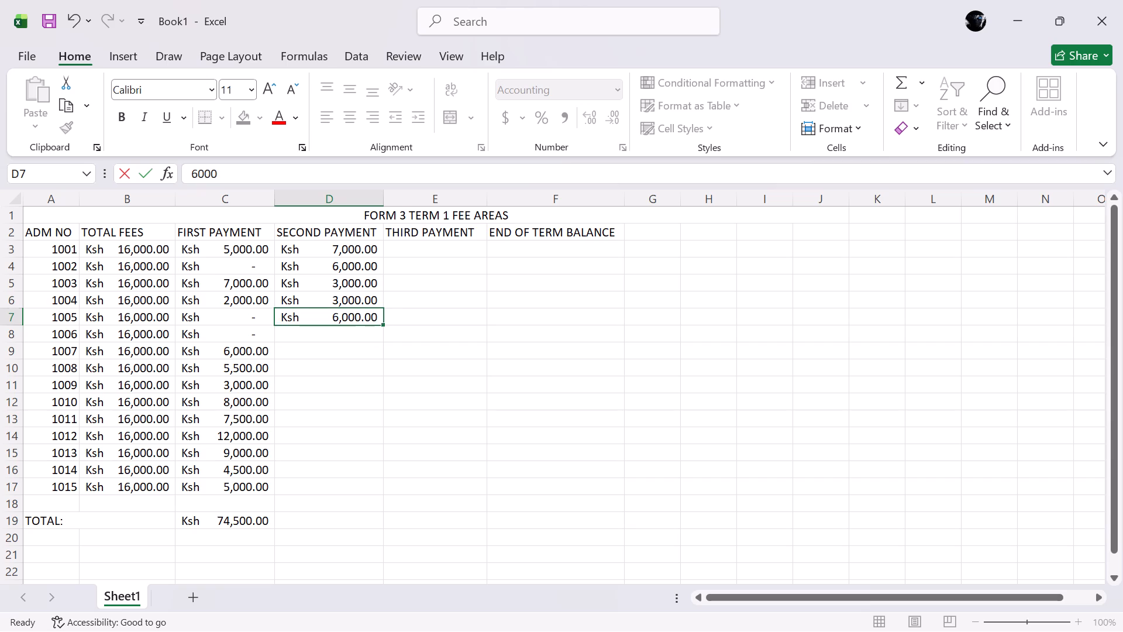
type("7000")
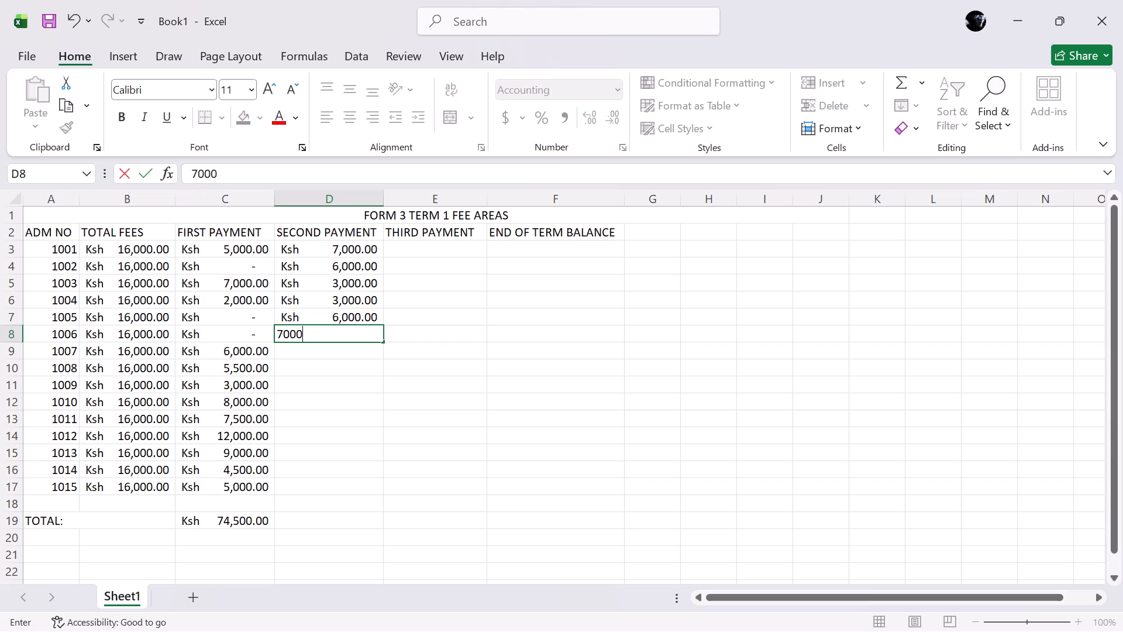
key("Down")
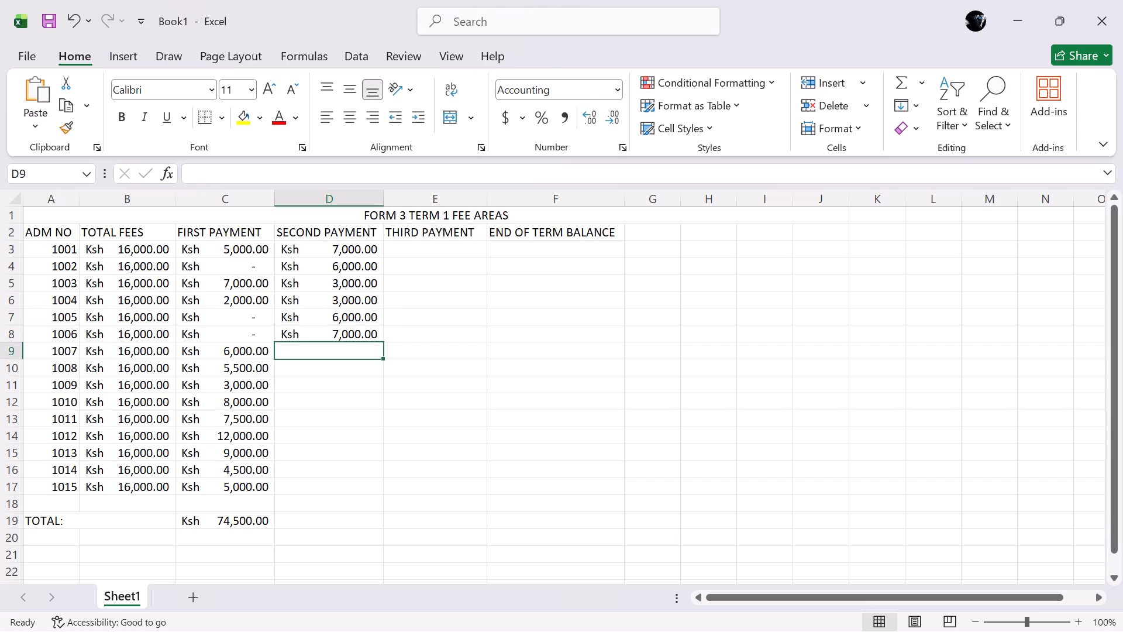
type("5000")
key("Down")
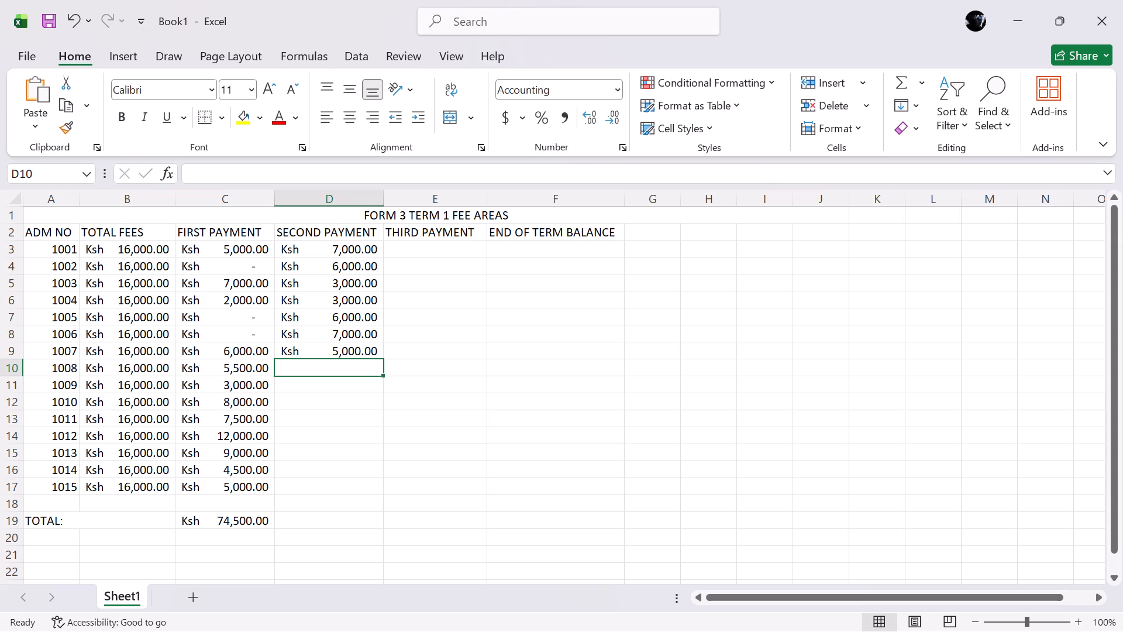
type("6000")
key("Down")
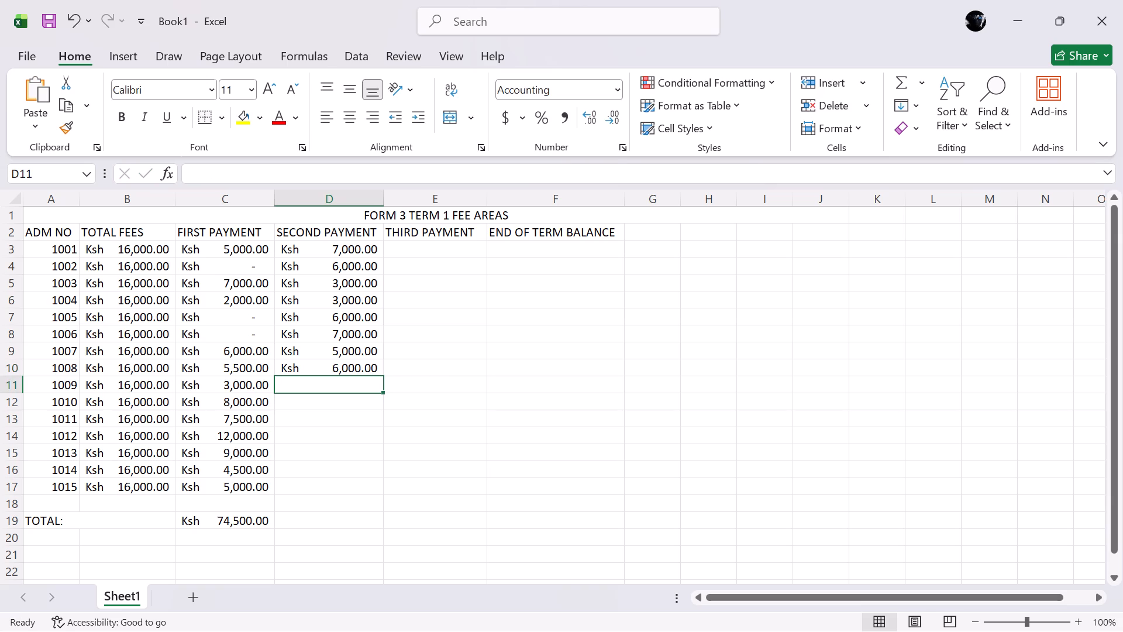
type("7000")
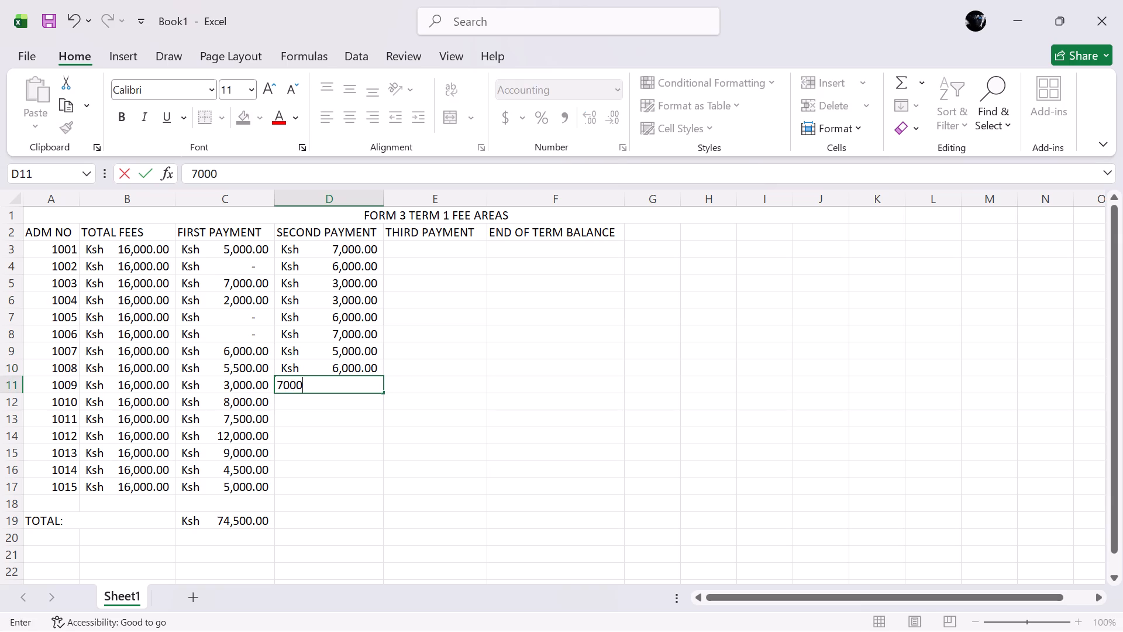
key("Down")
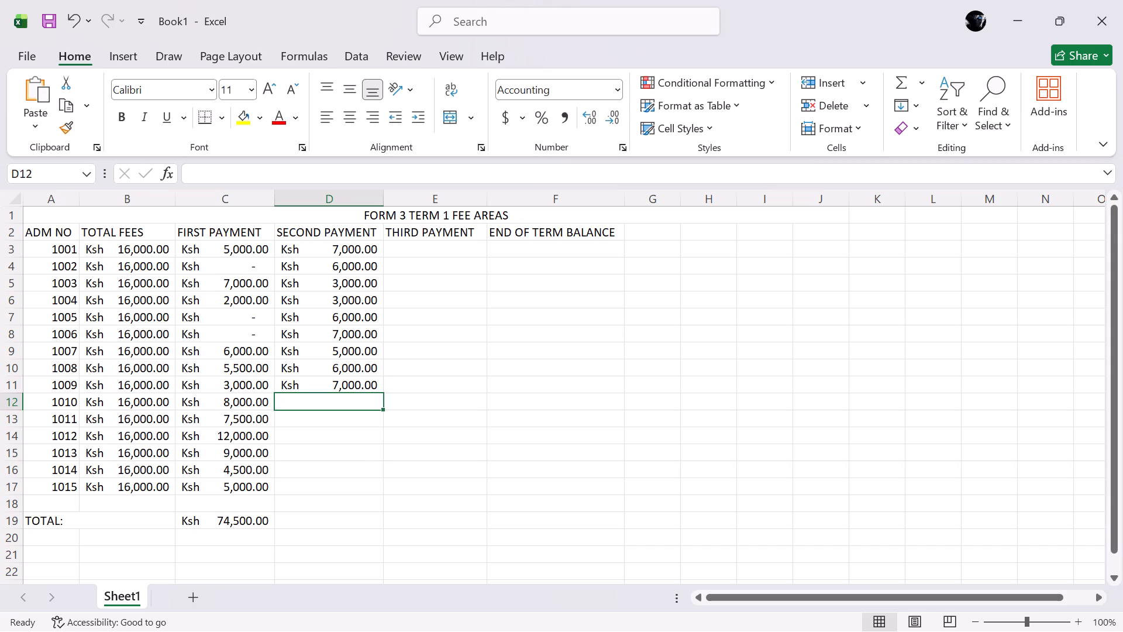
type("2000")
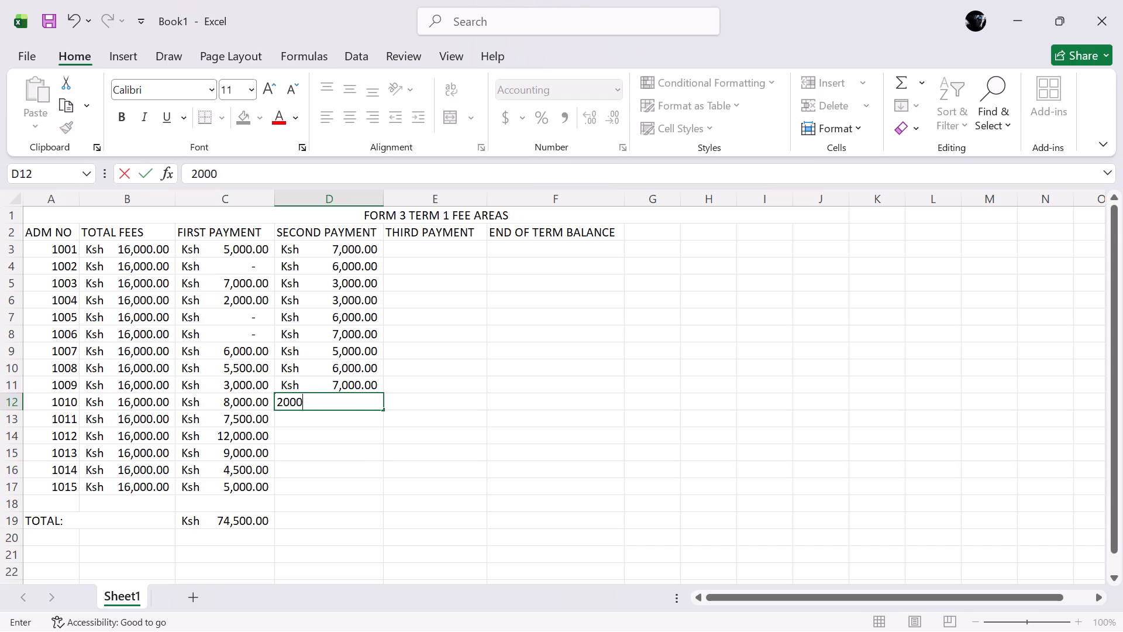
key("Down")
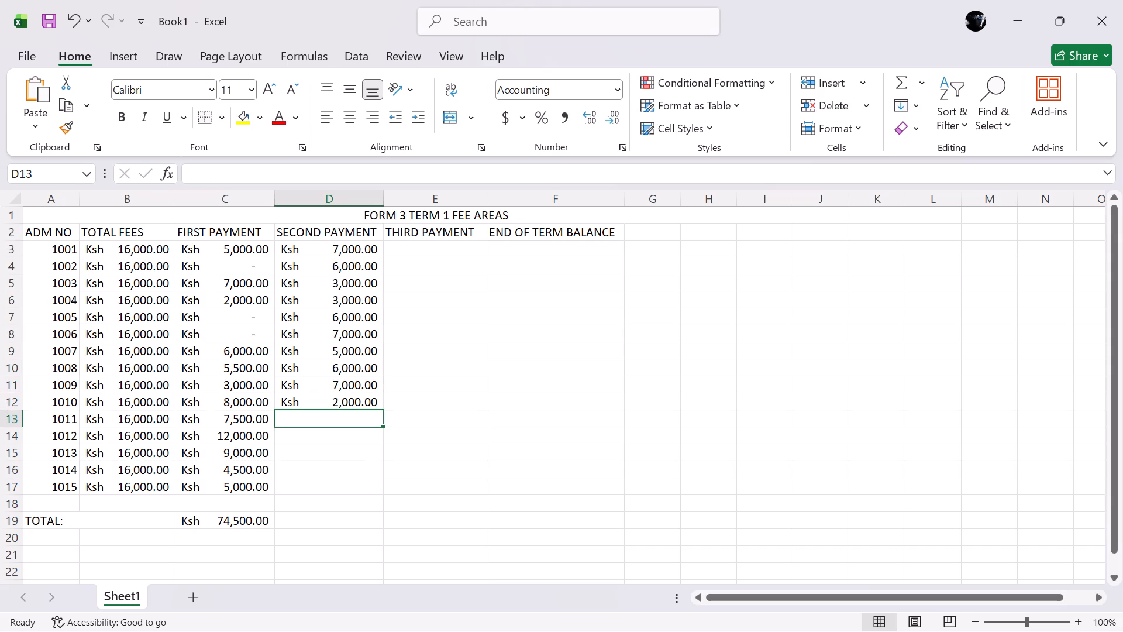
key("1")
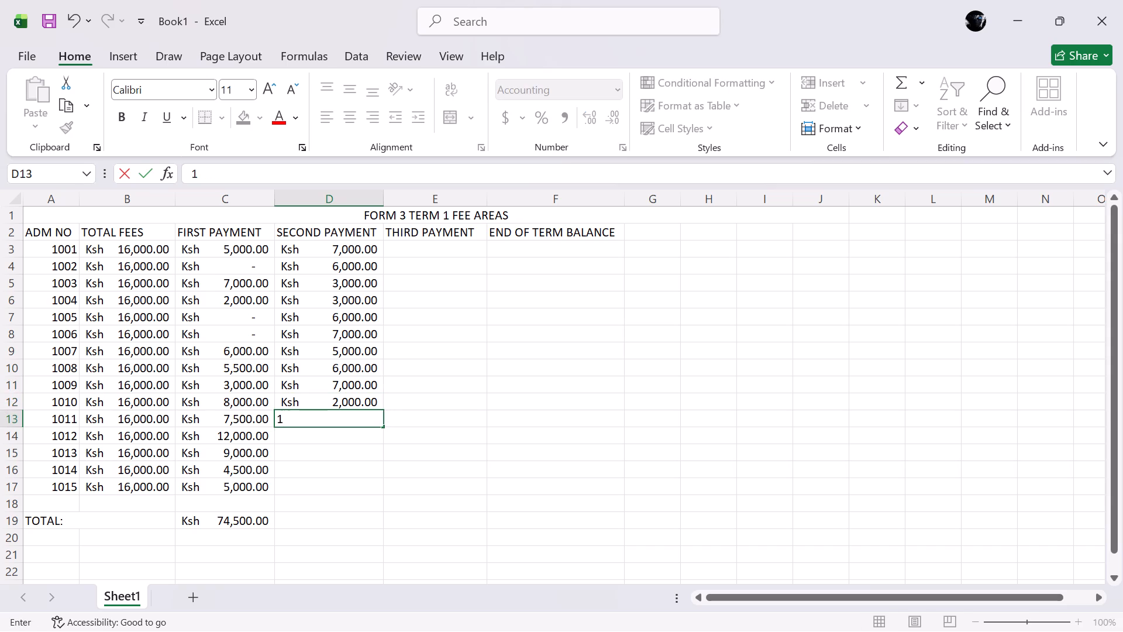
key("BackSpace")
key("2")
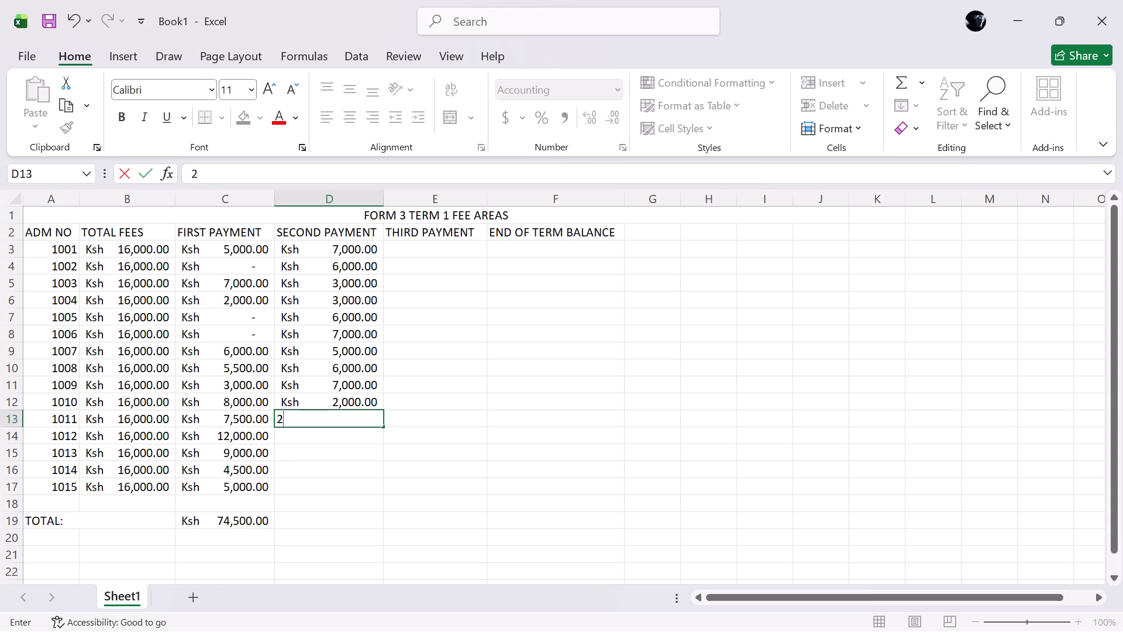
type("500")
key("Down")
key("0")
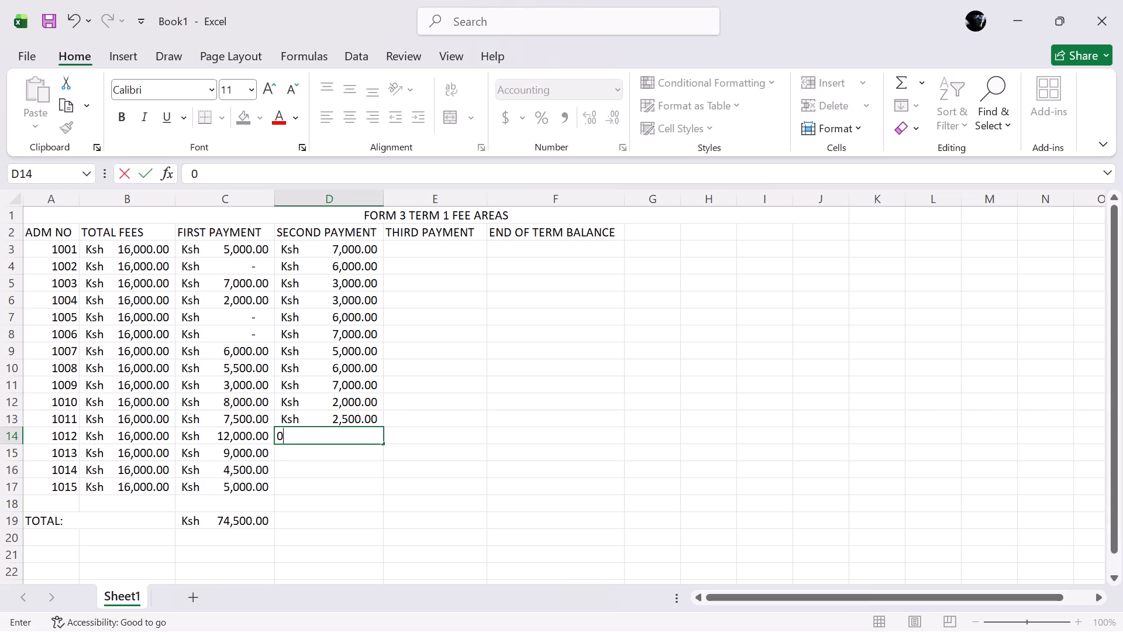
key("Down")
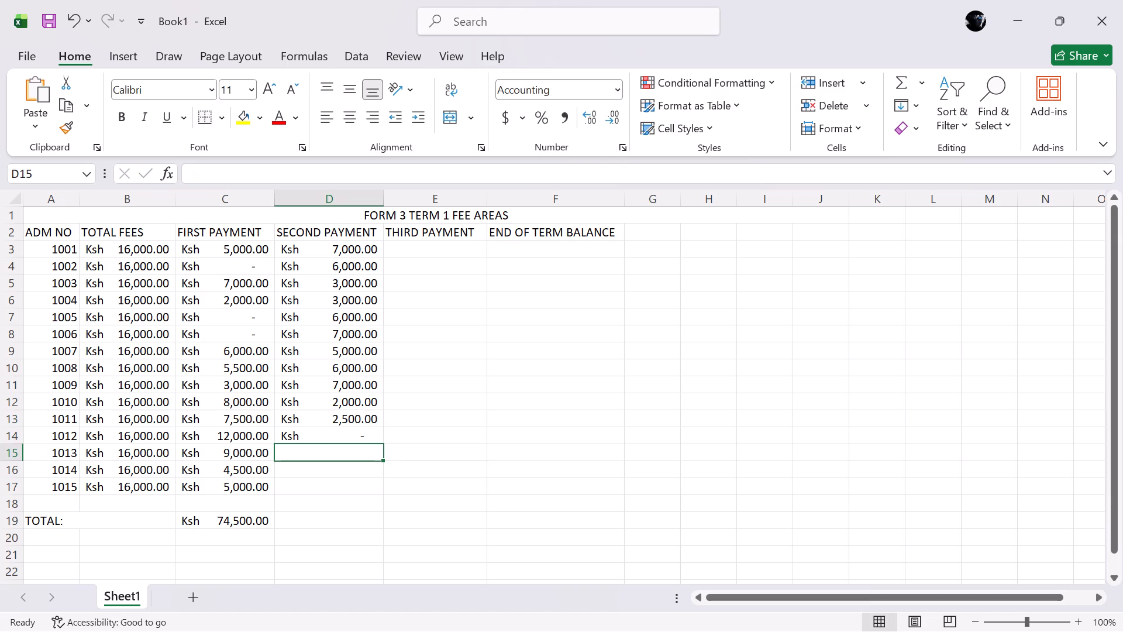
type("3000")
key("Down")
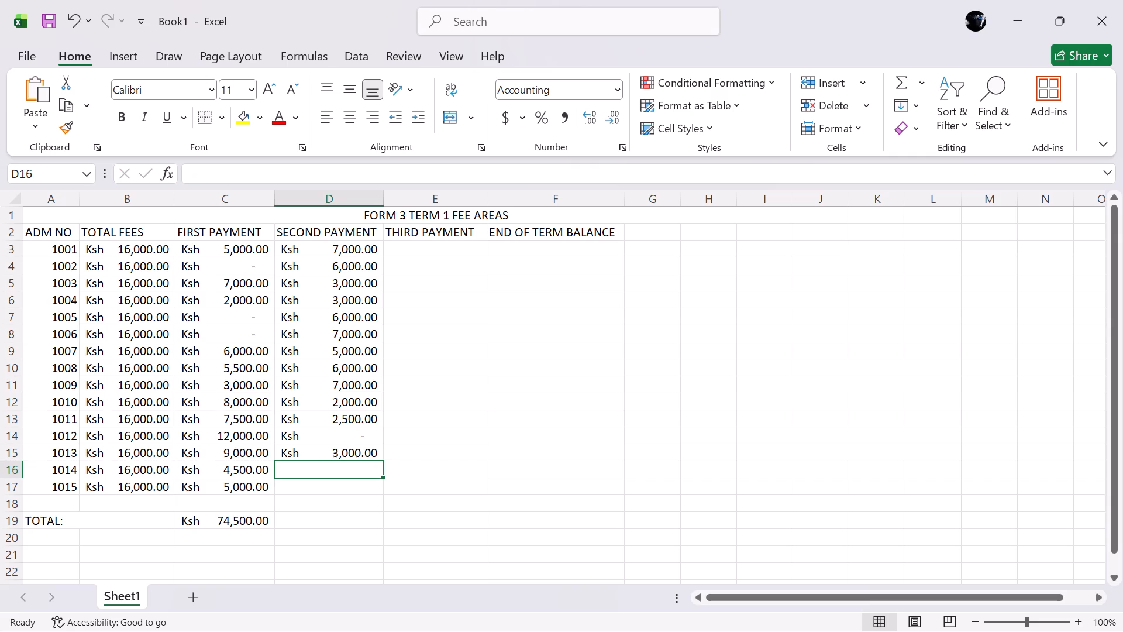
Enter the second payments 4500 and 6000 for admission numbers 1014 and 1015 in cells D16 and D17.
type("4500")
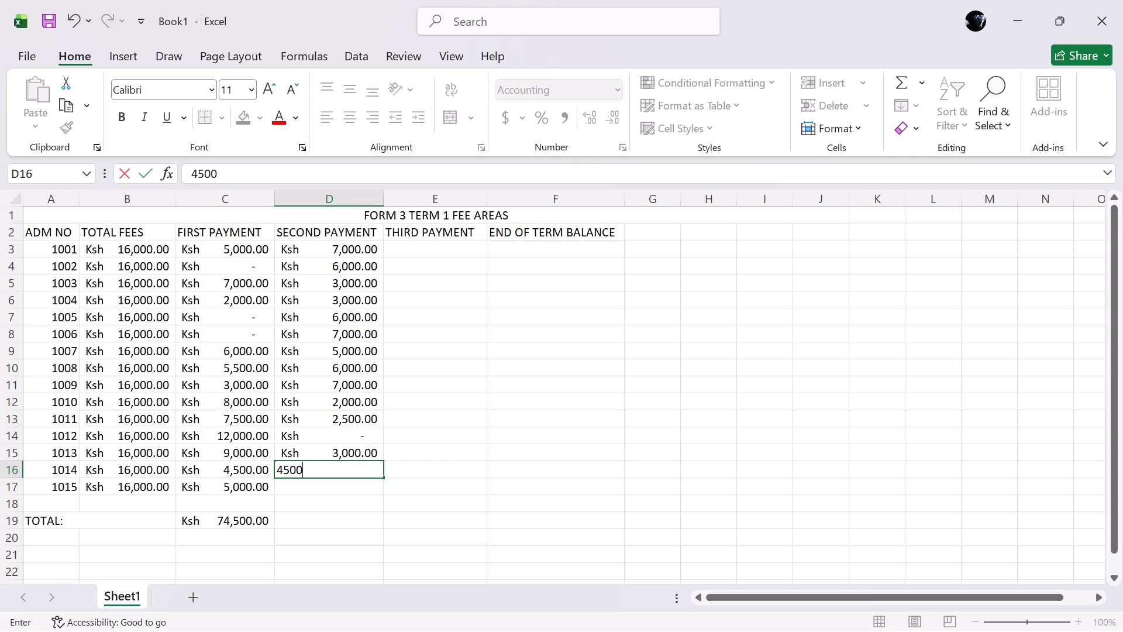
key("Down")
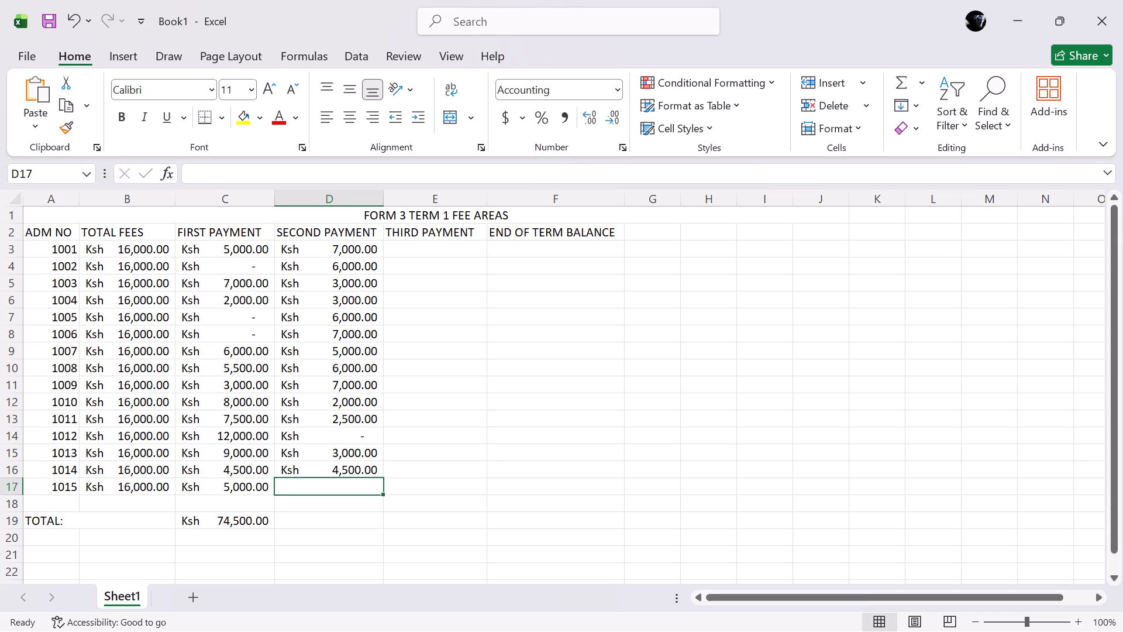
type("60")
type("000")
key("BackSpace")
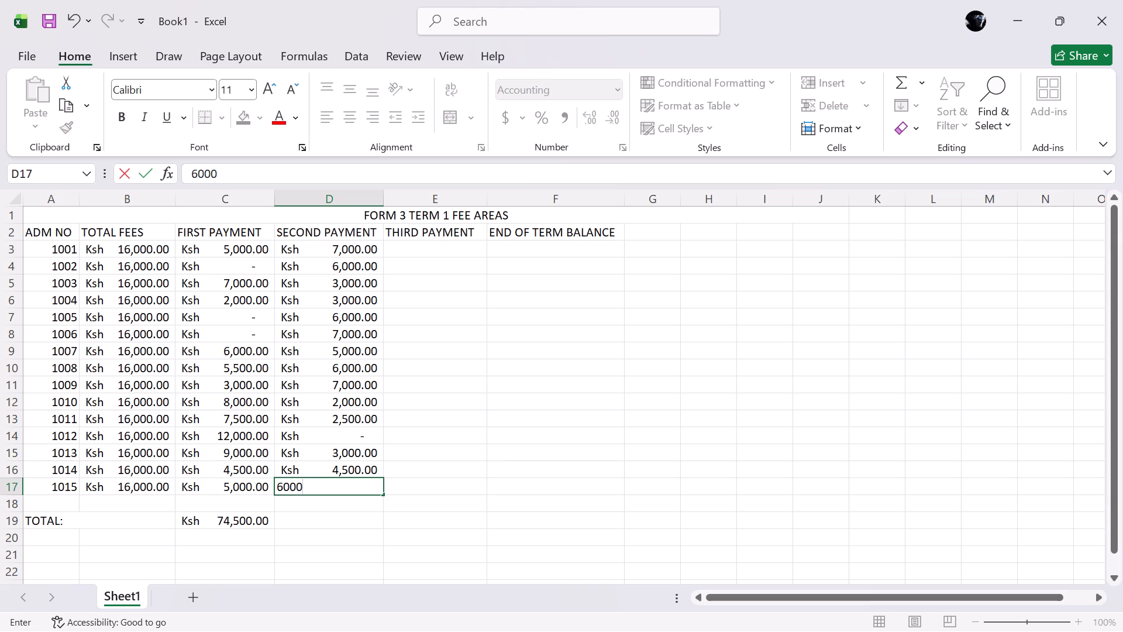
Fill the first payments' total formula from cell C19 across into D19 to total the second payments.
left_click(349, 525)
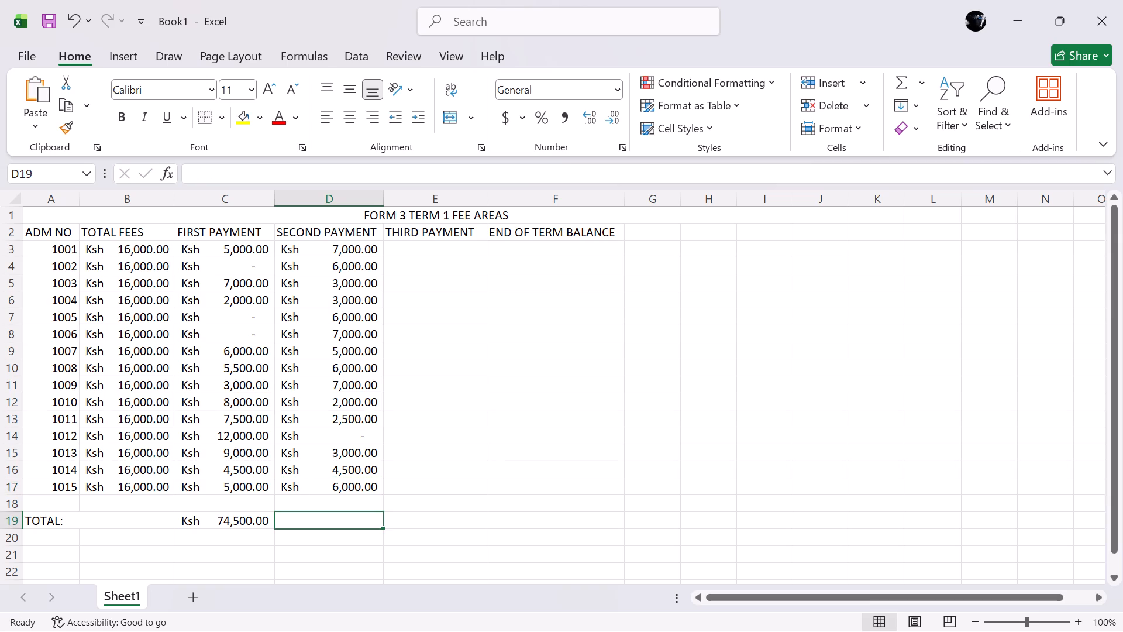
left_click(259, 521)
left_click_drag(272, 526, 302, 524)
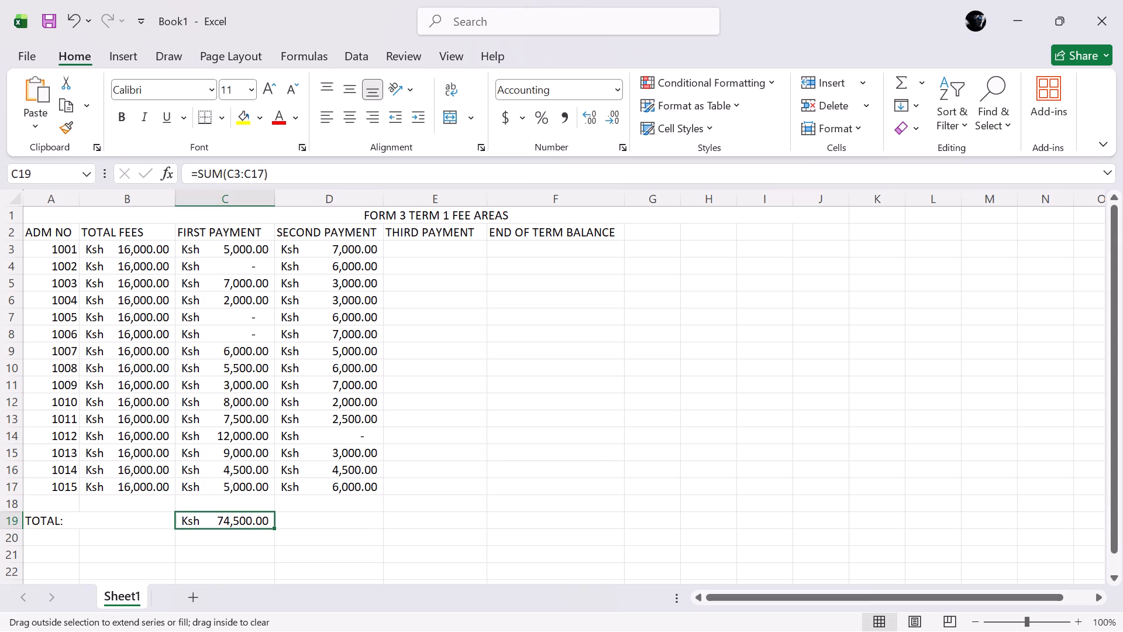
left_click_drag(302, 524, 339, 524)
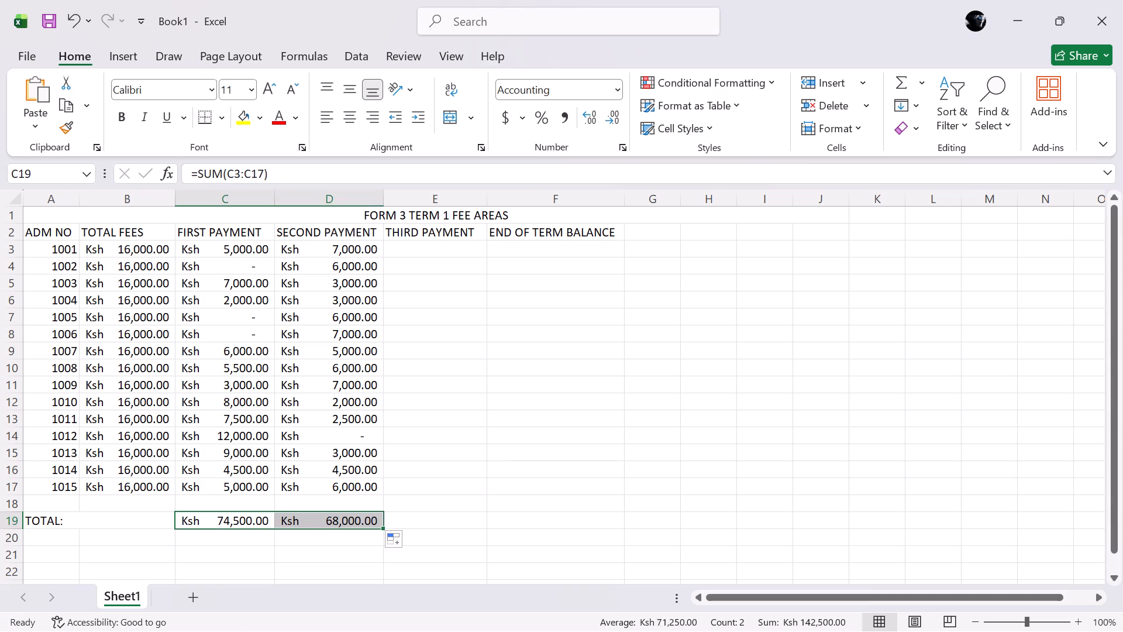
Enter the third payments 4000, 10000, 6000, 11000 and 10000 for admission numbers 1001 to 1005 in cells E3 to E7.
left_click(432, 253)
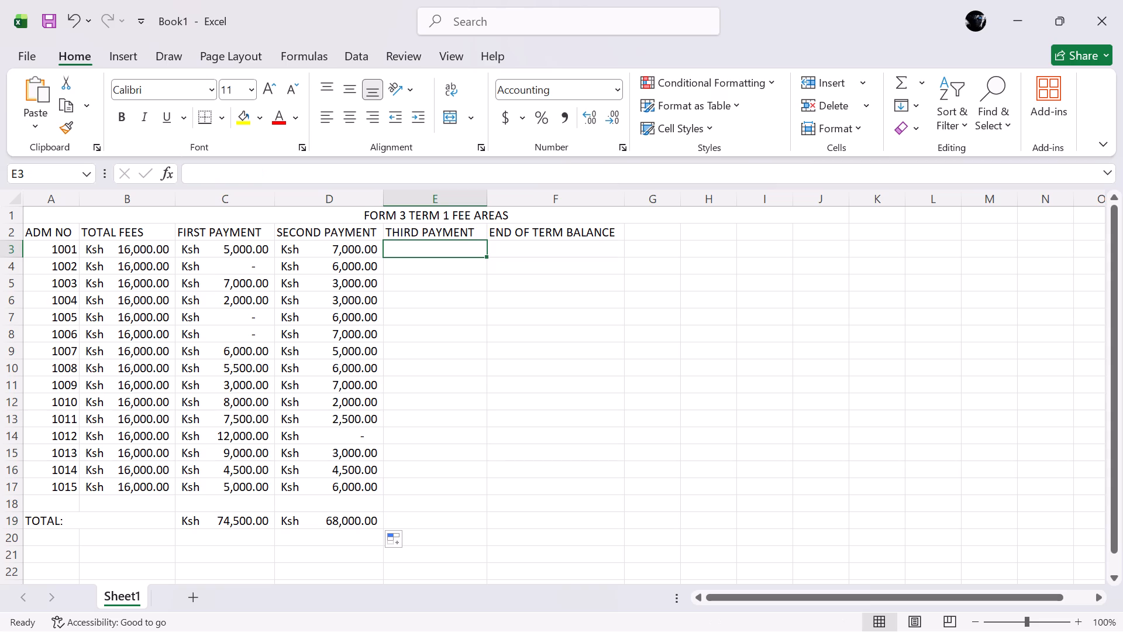
type("4000")
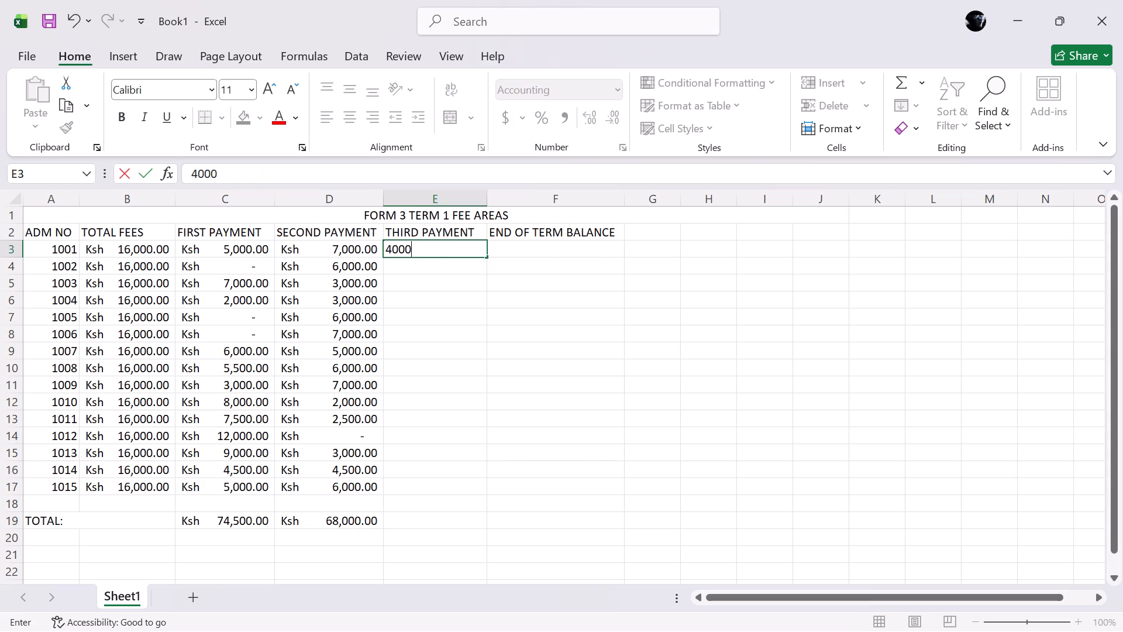
key("Down")
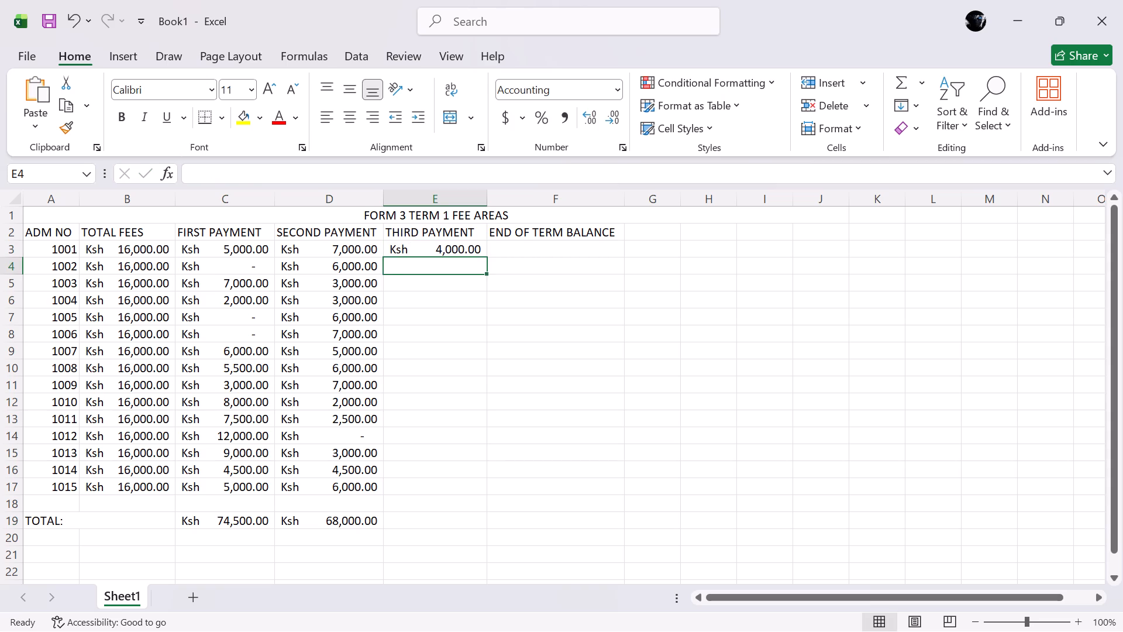
type("10000")
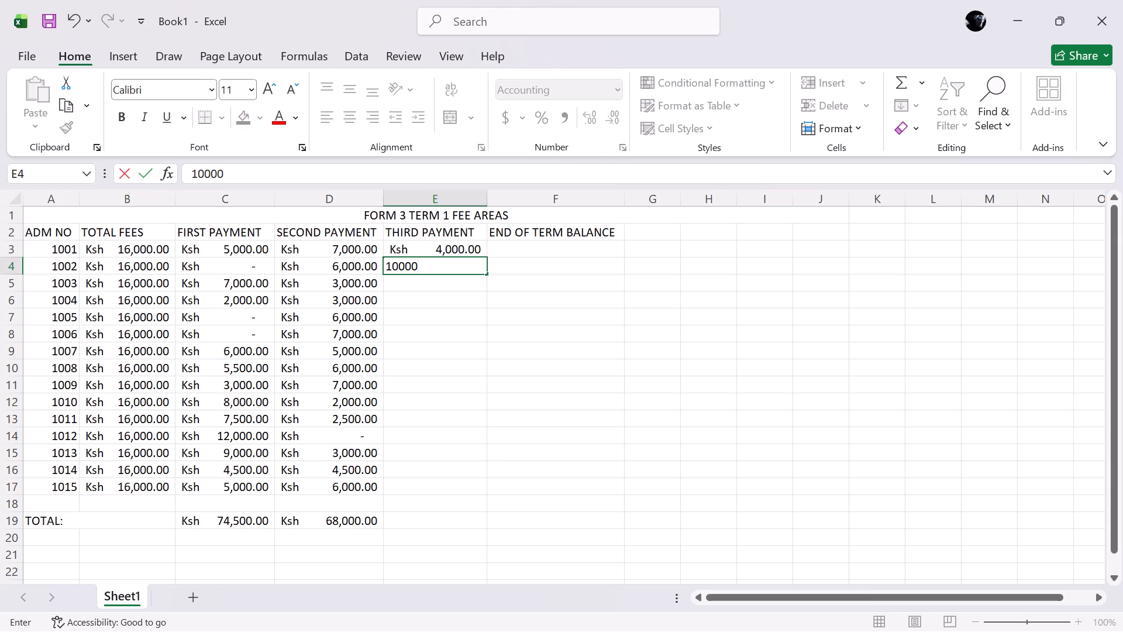
key("Down")
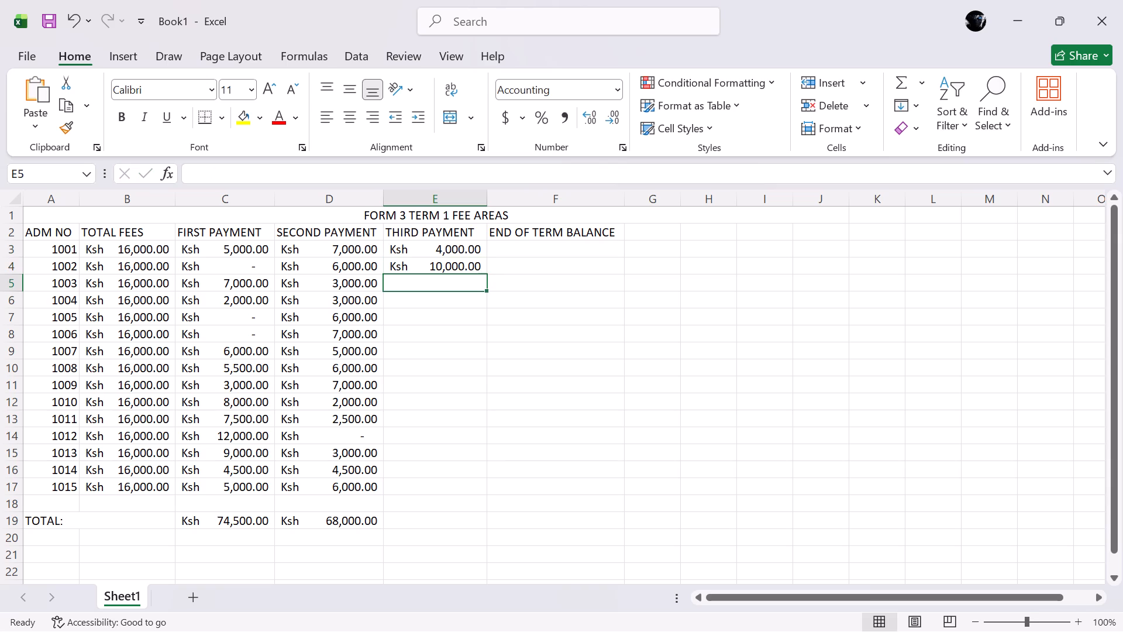
type("6000")
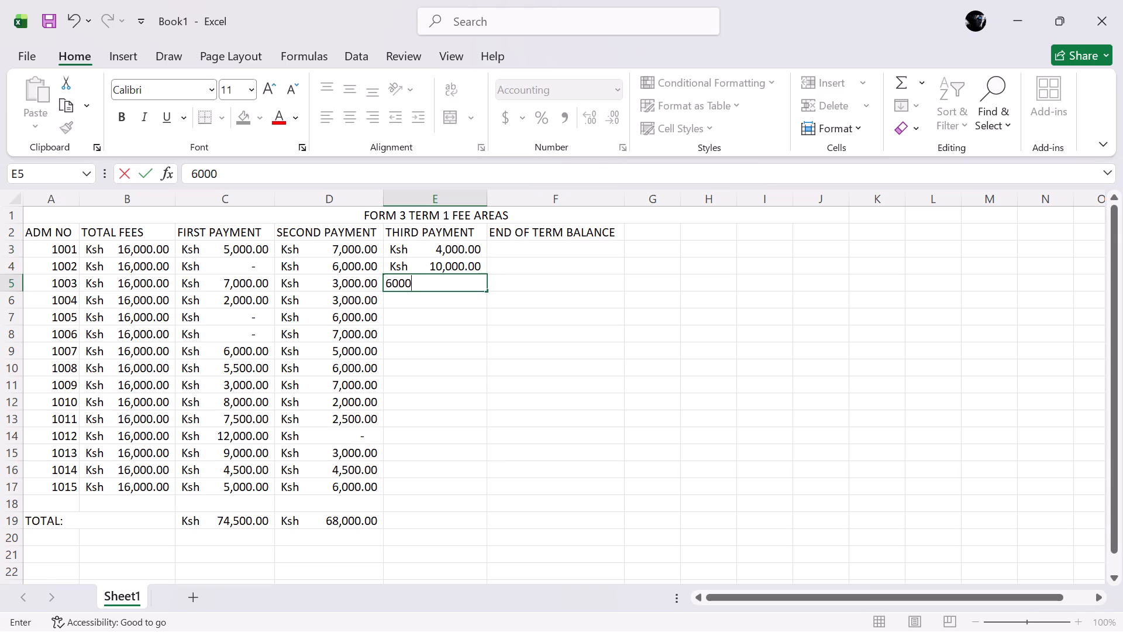
key("Down")
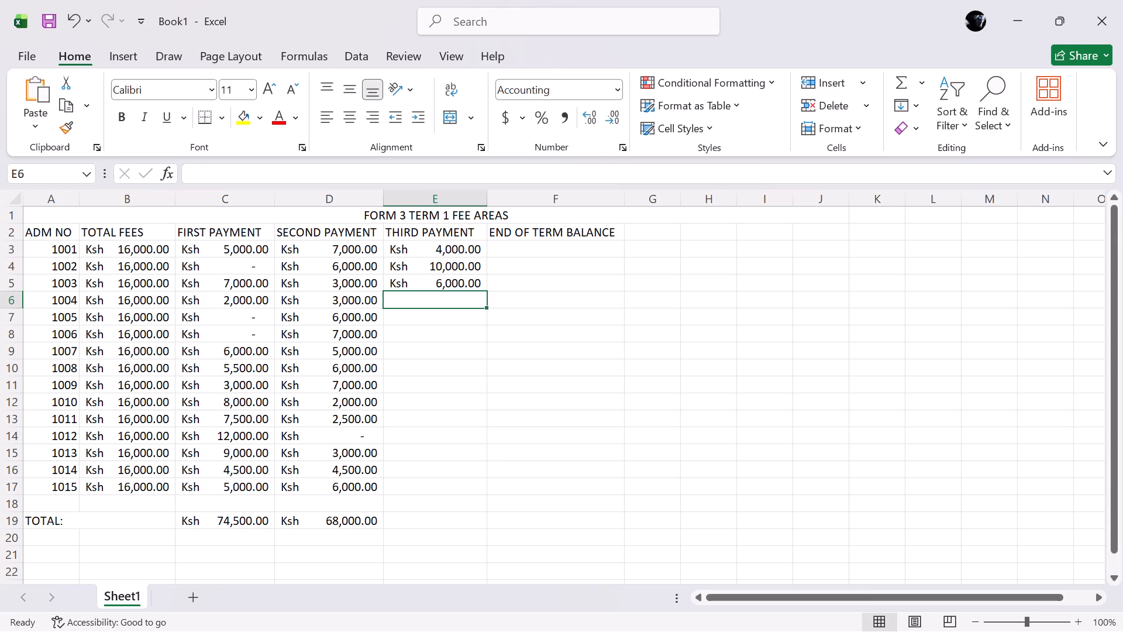
type("11000")
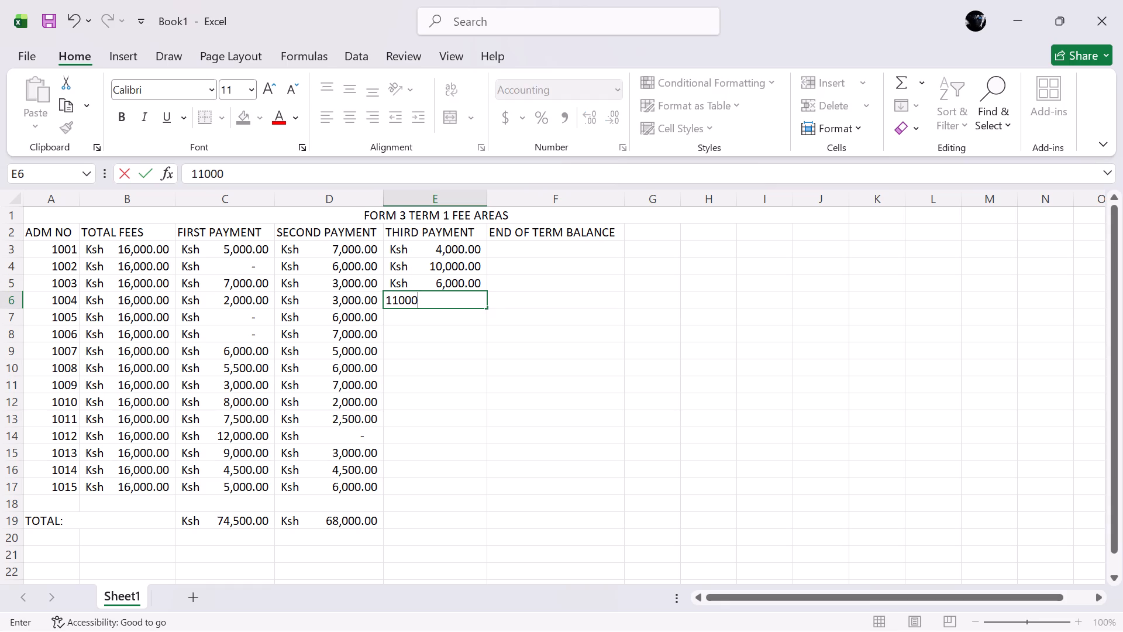
key("Down")
type("10000")
key("Down")
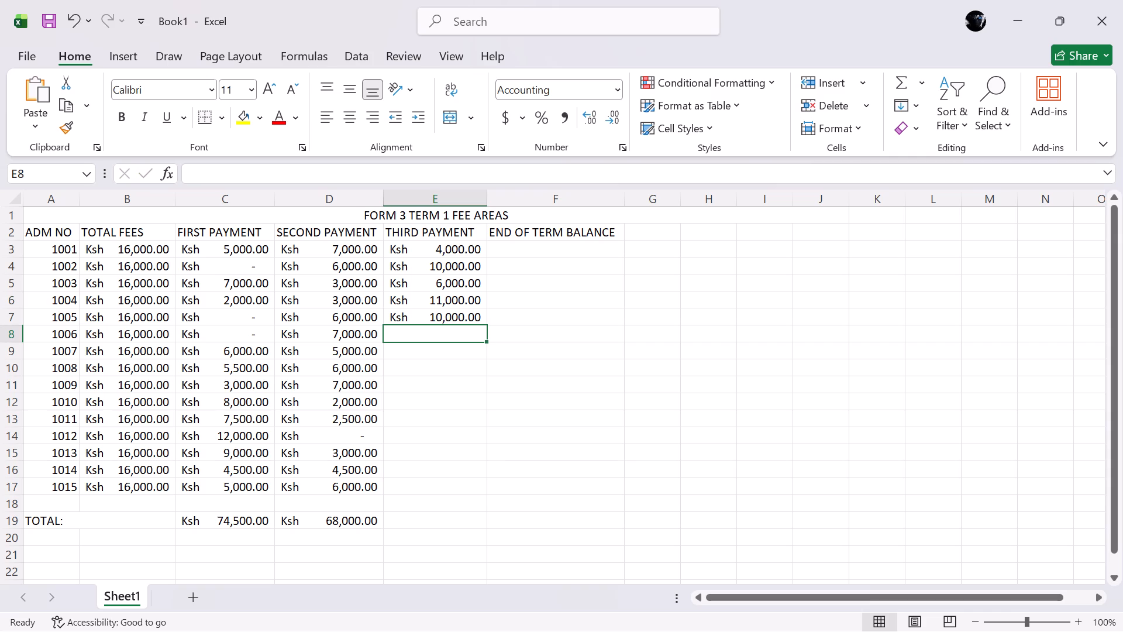
Enter the third payments 9000, 5000, 3500, 6000 and 6000 for admission numbers 1006 to 1010 in cells E8 to E12.
key("1")
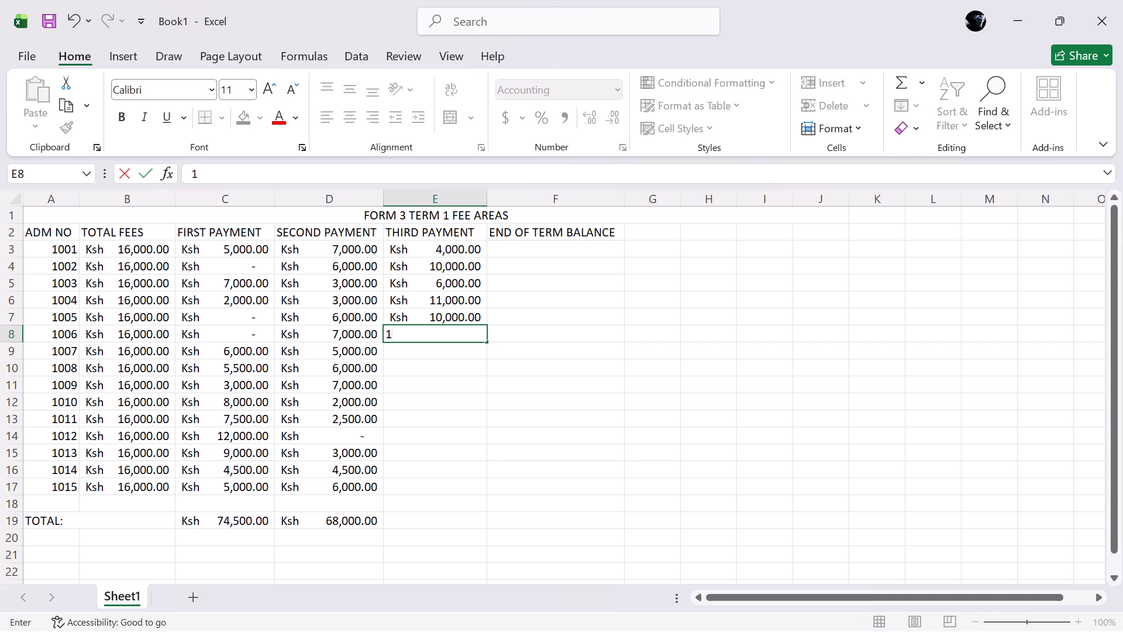
key("BackSpace")
type("9000")
key("Down")
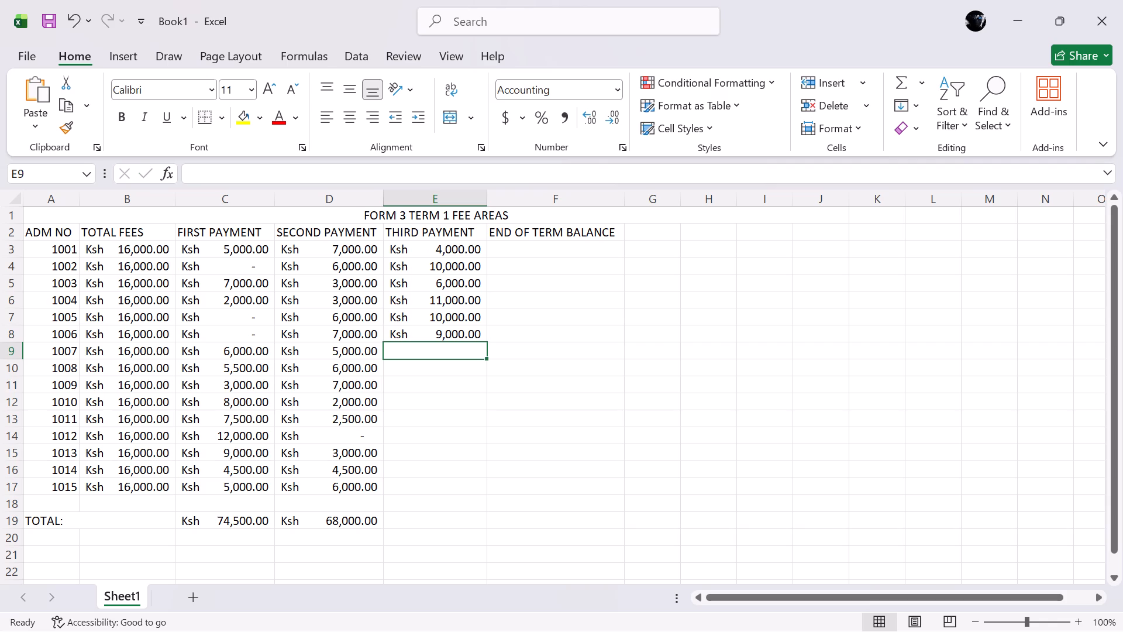
type("5000")
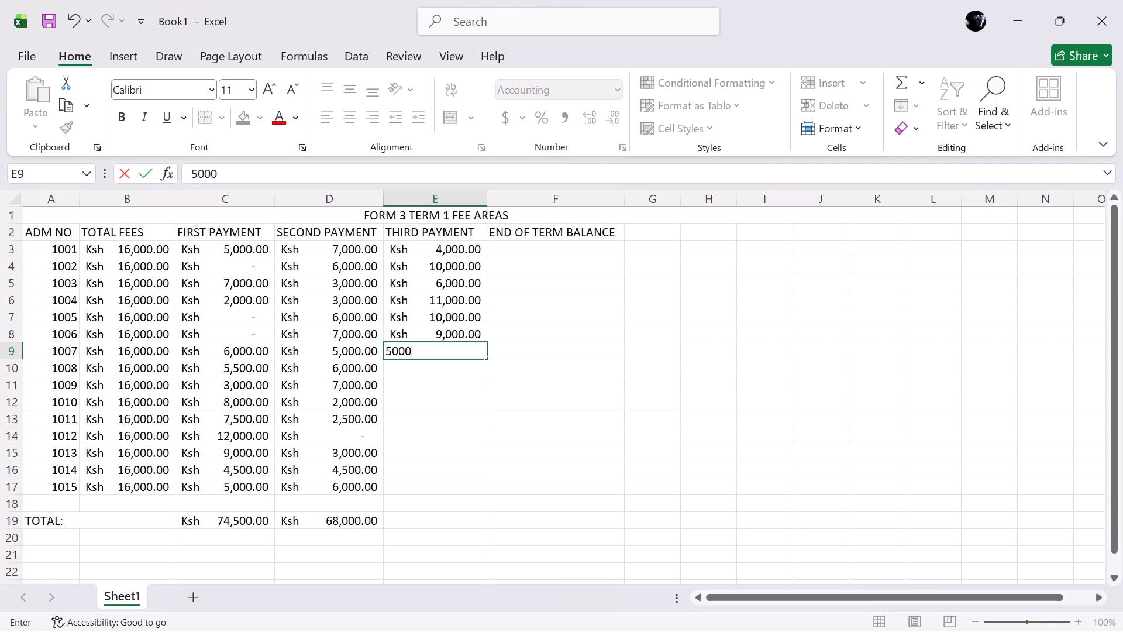
key("Down")
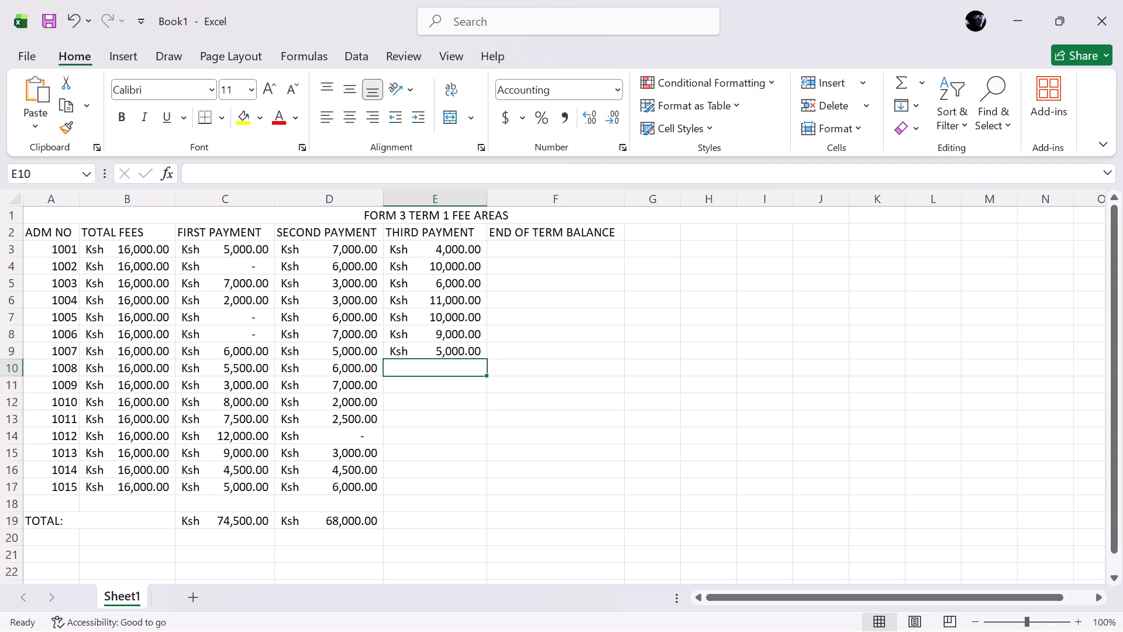
type("3500")
key("Down")
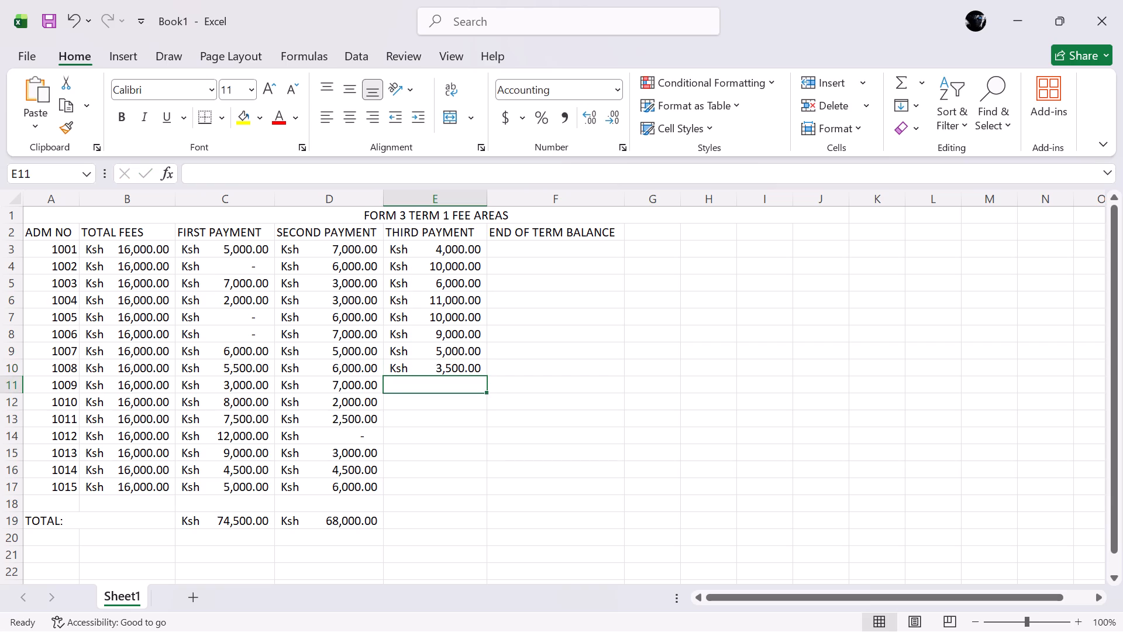
type("6000")
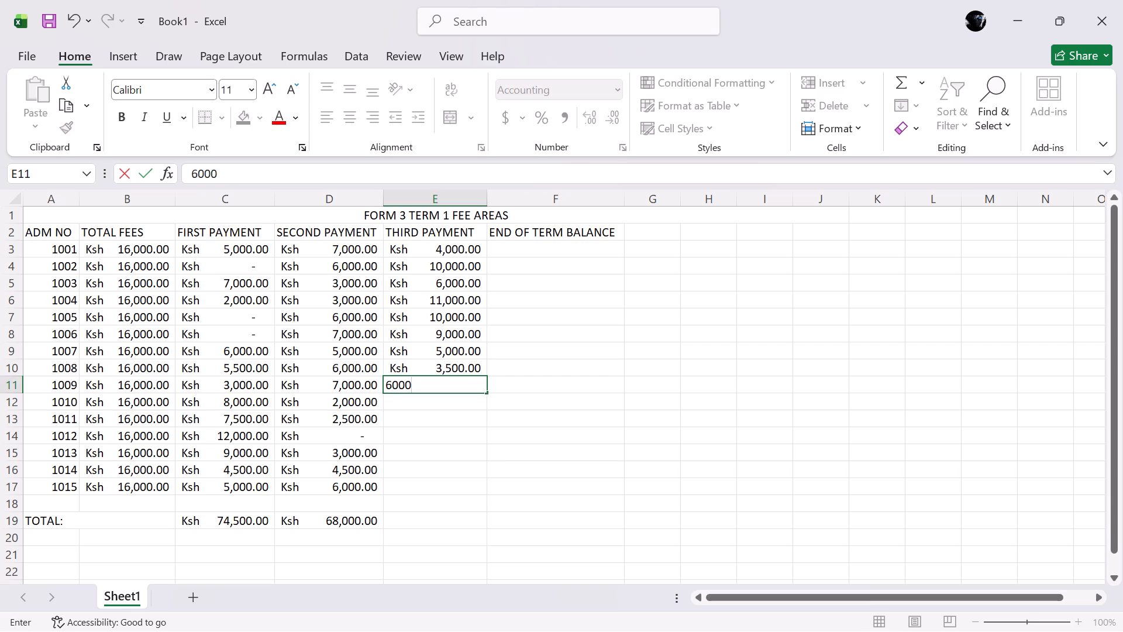
key("Down")
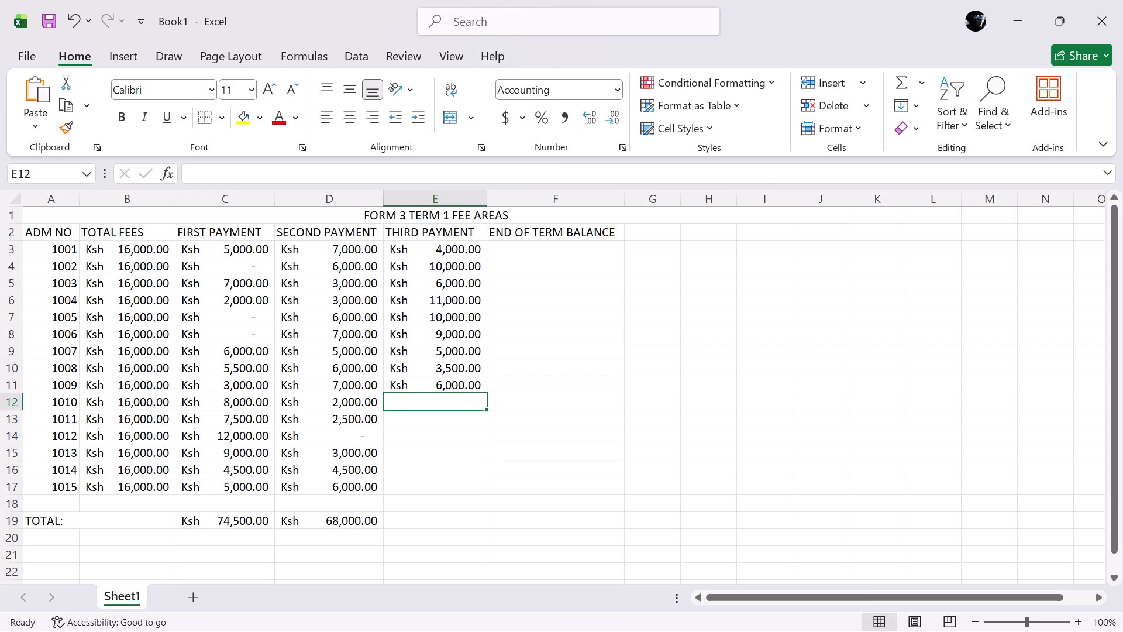
type("6000")
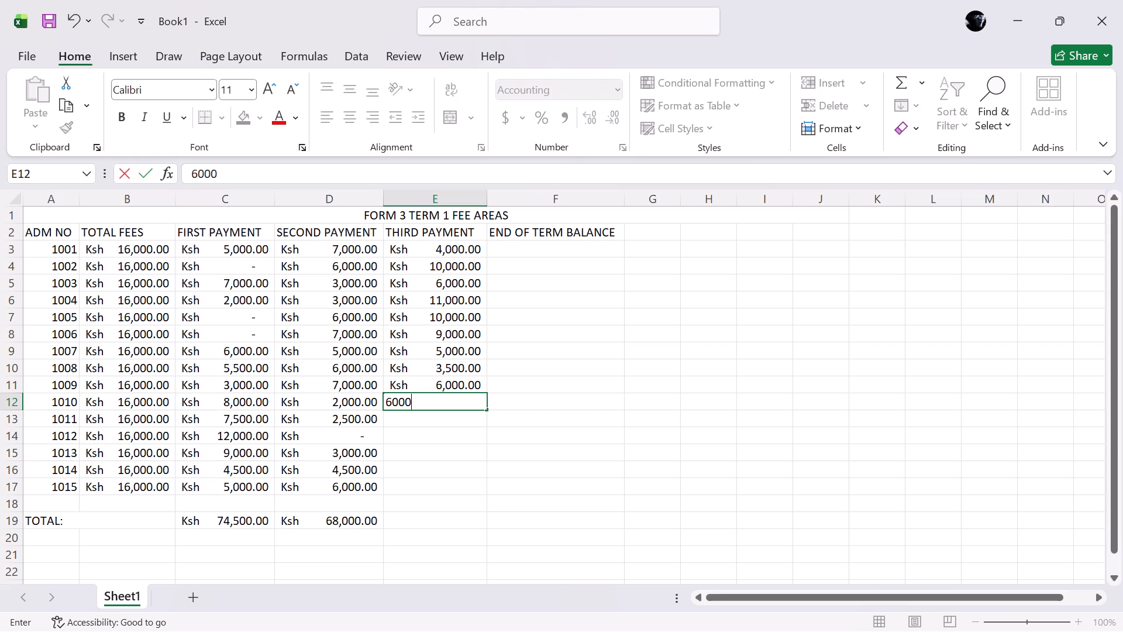
key("Down")
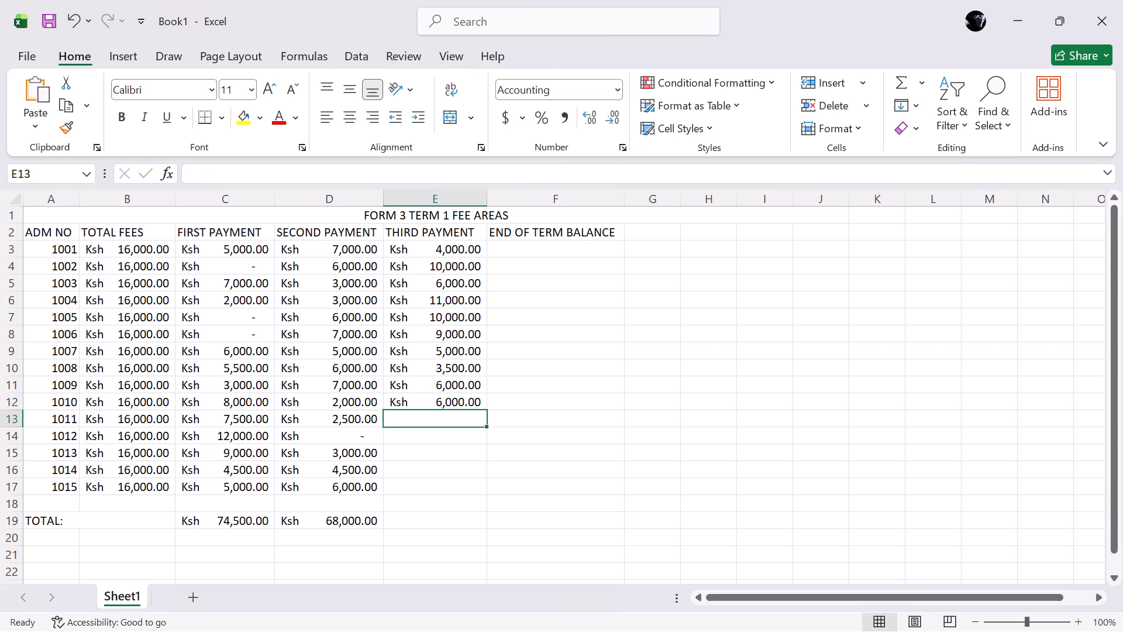
Enter the third payments 6000, 4000, 5000, 6000 and 3000 for admission numbers 1011 to 1015 in cells E13 to E17.
type("6000")
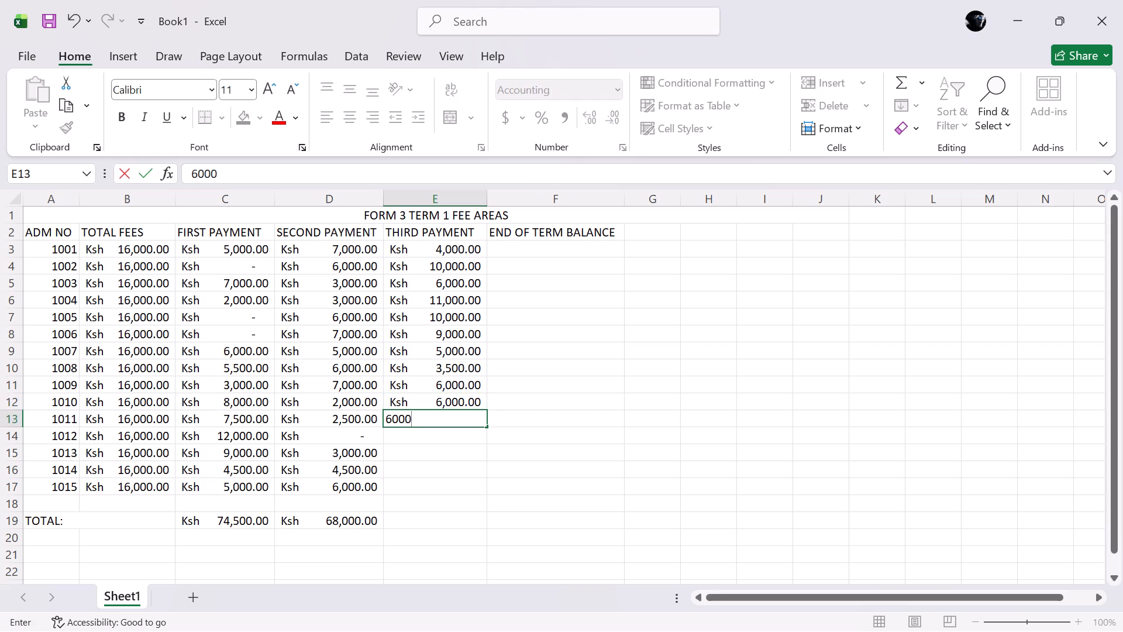
key("Down")
type("4000")
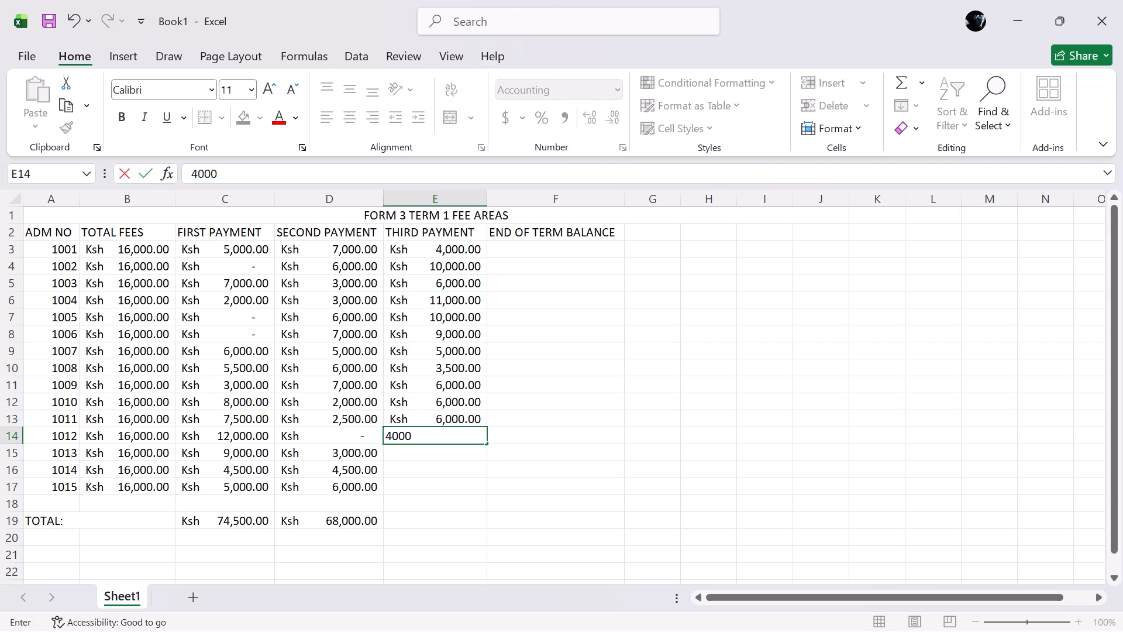
key("Down")
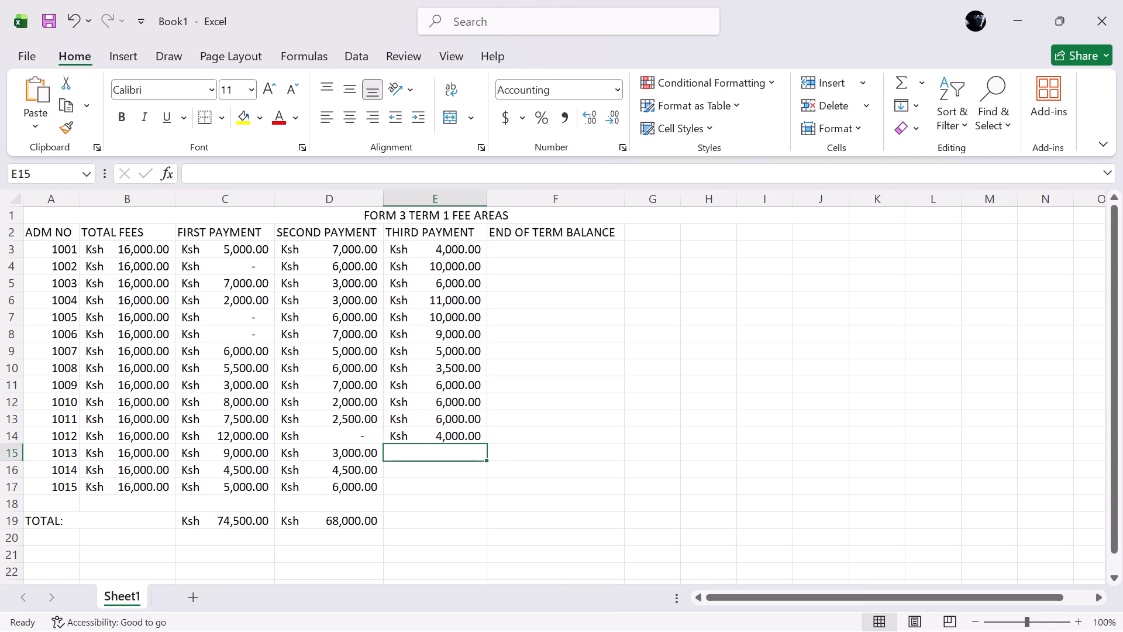
type("5000")
key("Down")
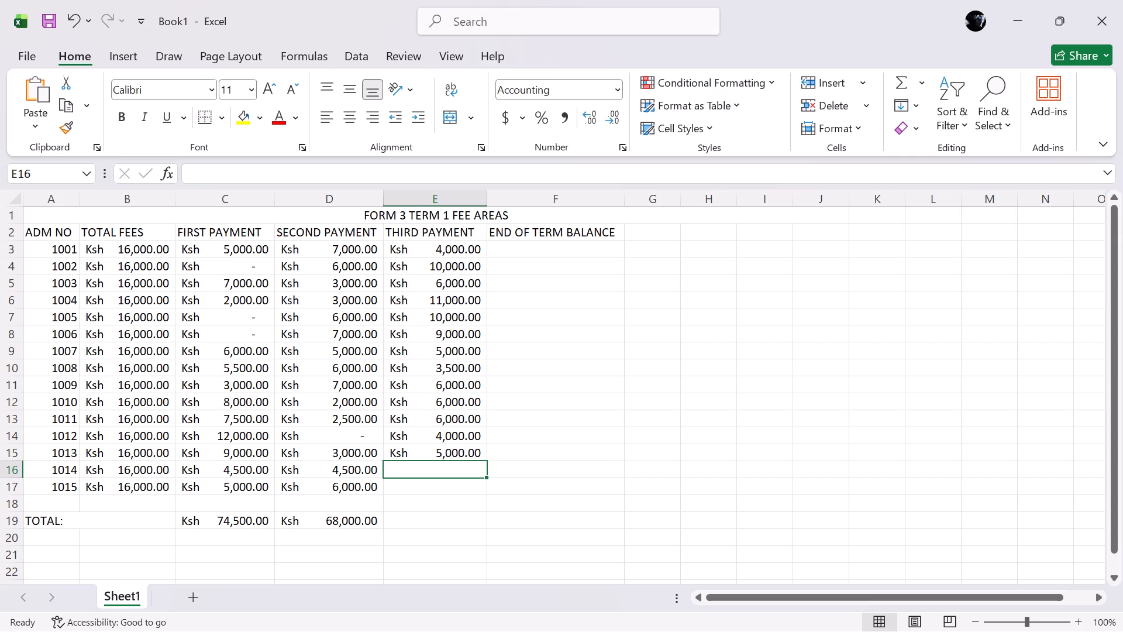
type("6000")
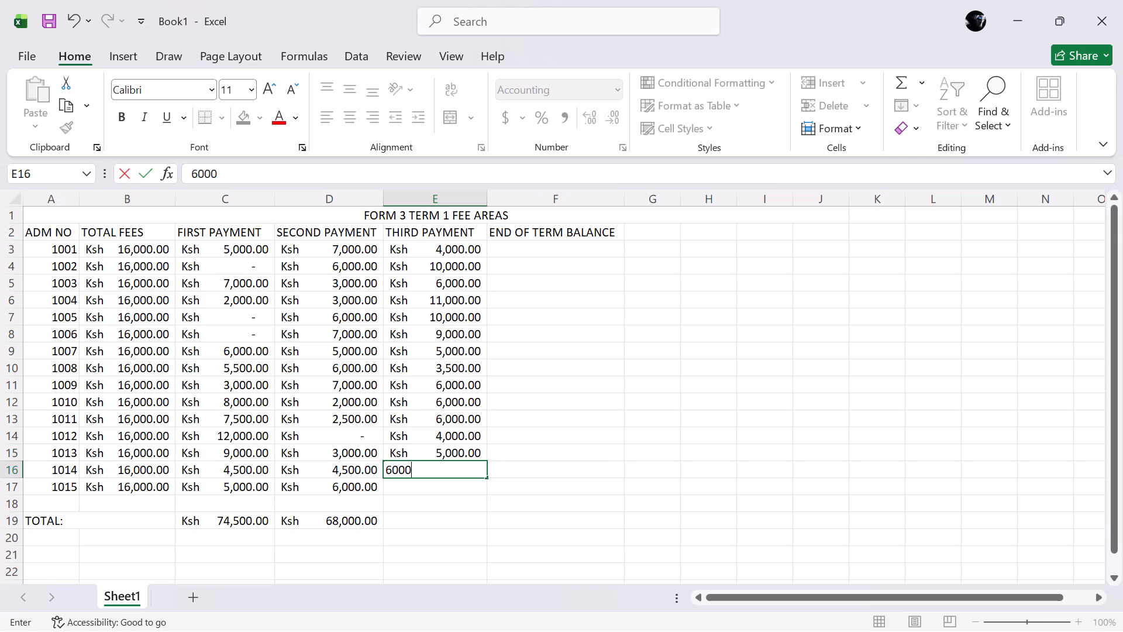
key("Down")
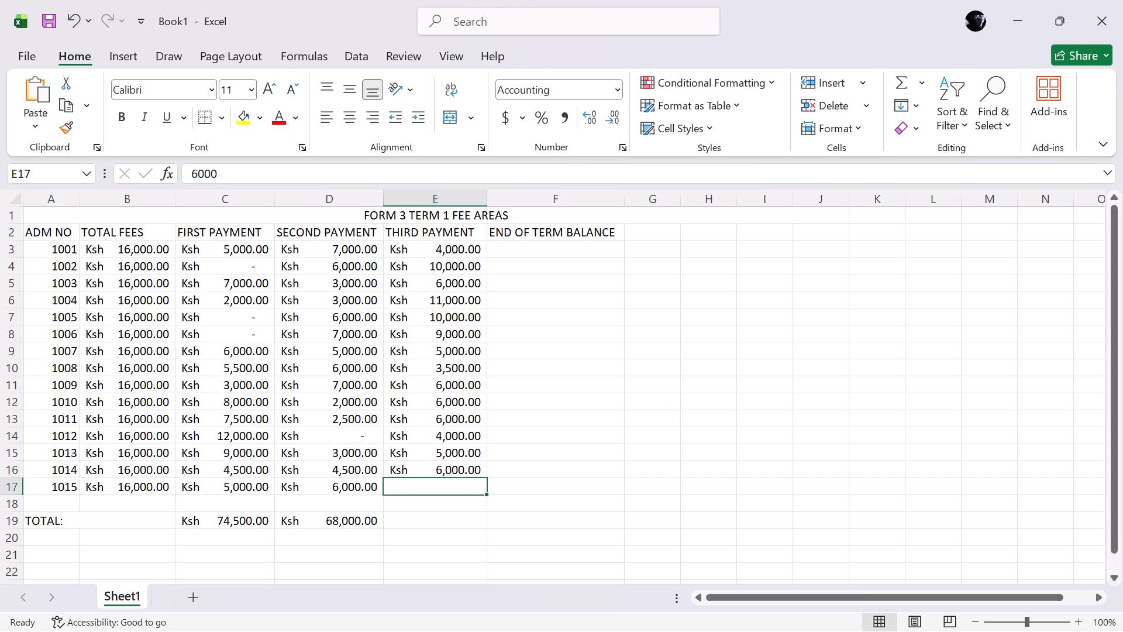
key("3")
type("000")
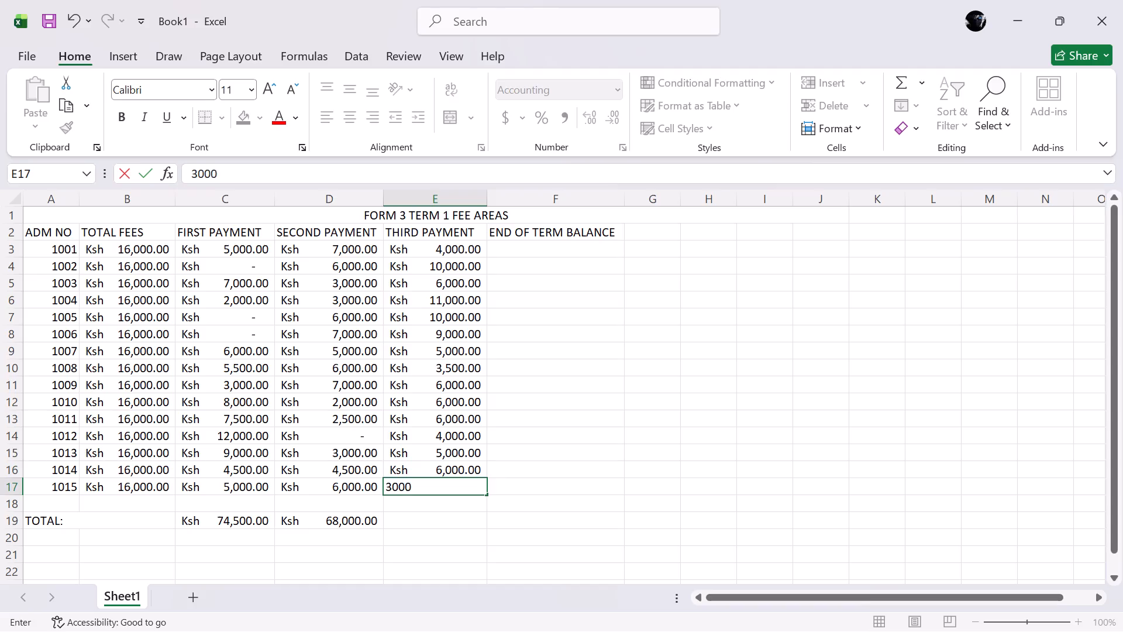
Fill the total formula from cell C19 across through E19 to total the third payments.
left_click(252, 519)
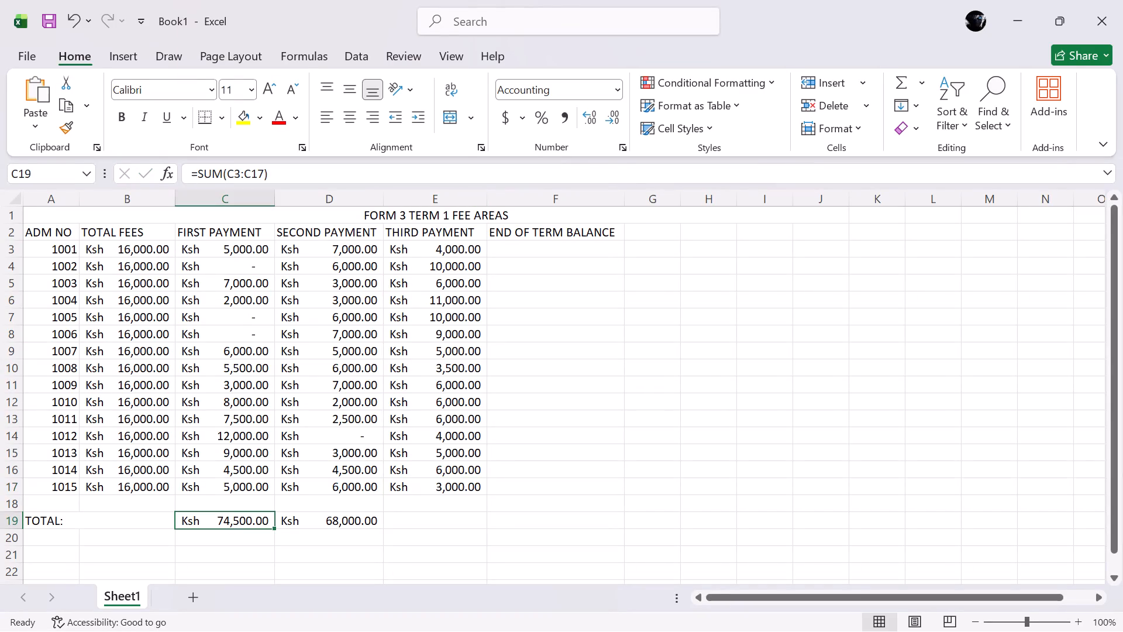
left_click_drag(272, 528, 385, 527)
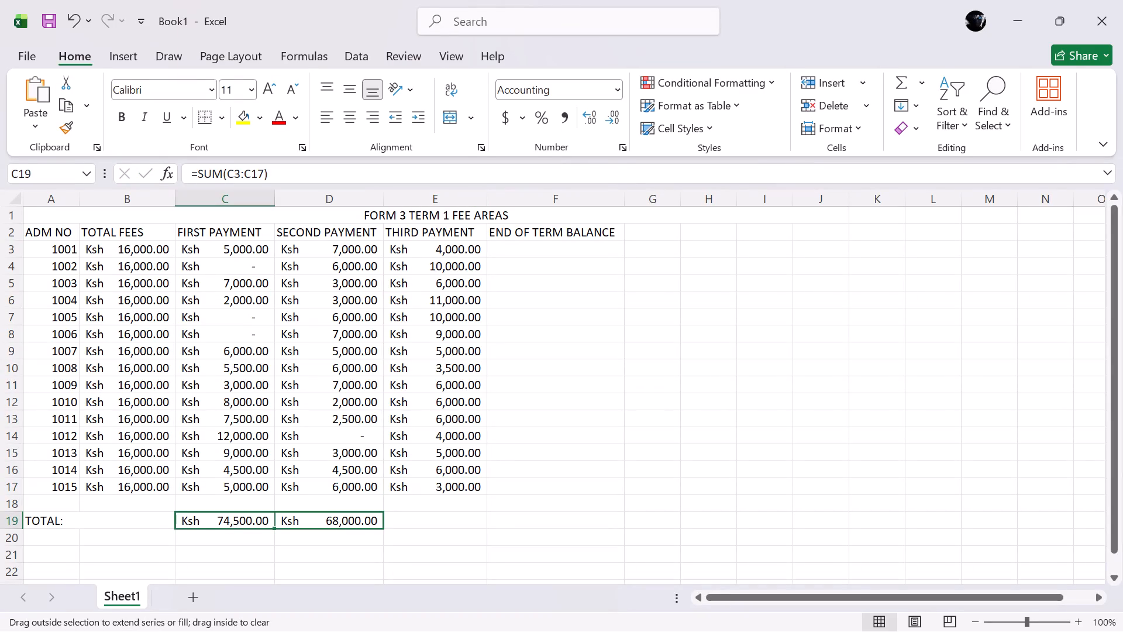
left_click_drag(385, 527, 444, 525)
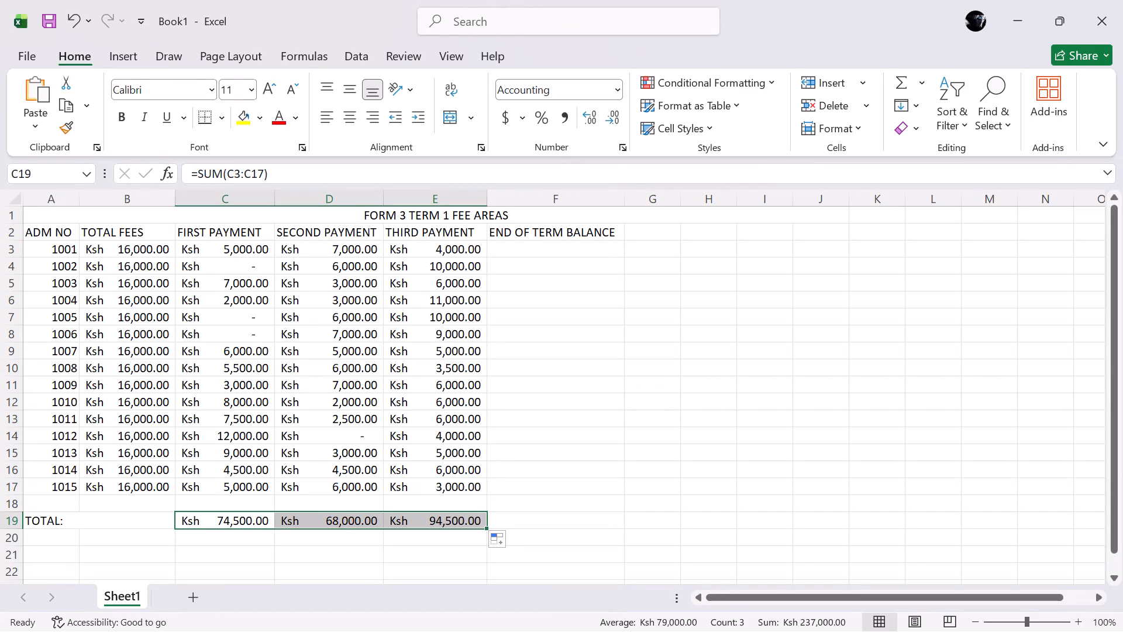
Enter an end-of-term balance formula in cell F3 that subtracts SUM(C3:E3) from the total fees in B3.
left_click(570, 245)
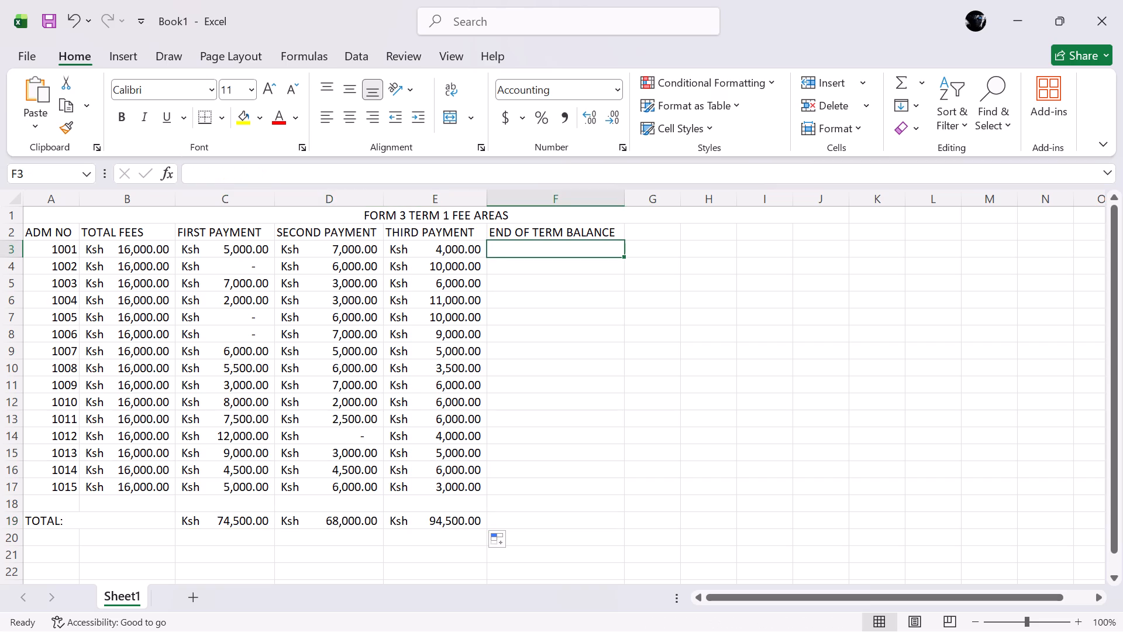
key("equal")
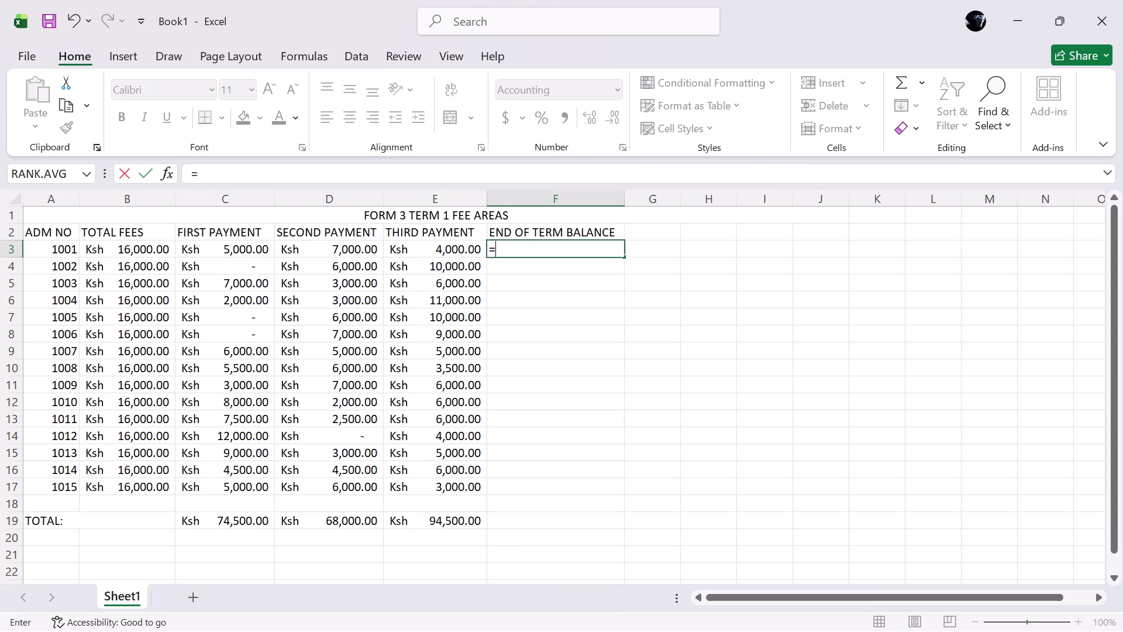
type("SU")
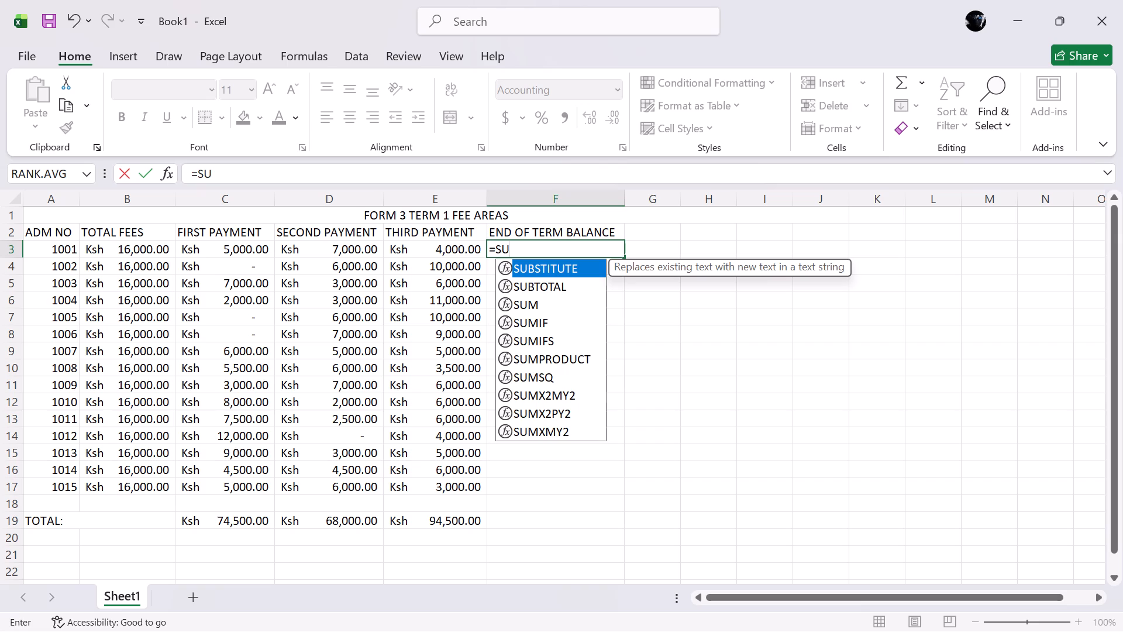
key("BackSpace")
key("BackSpace")
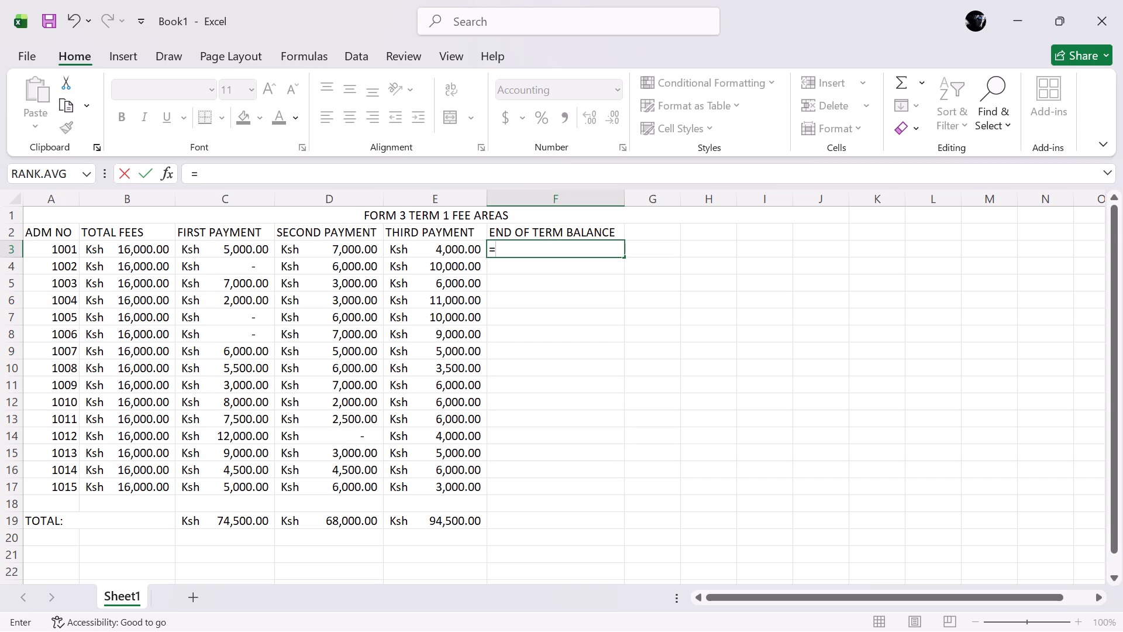
key("shift+parenleft")
type("B3")
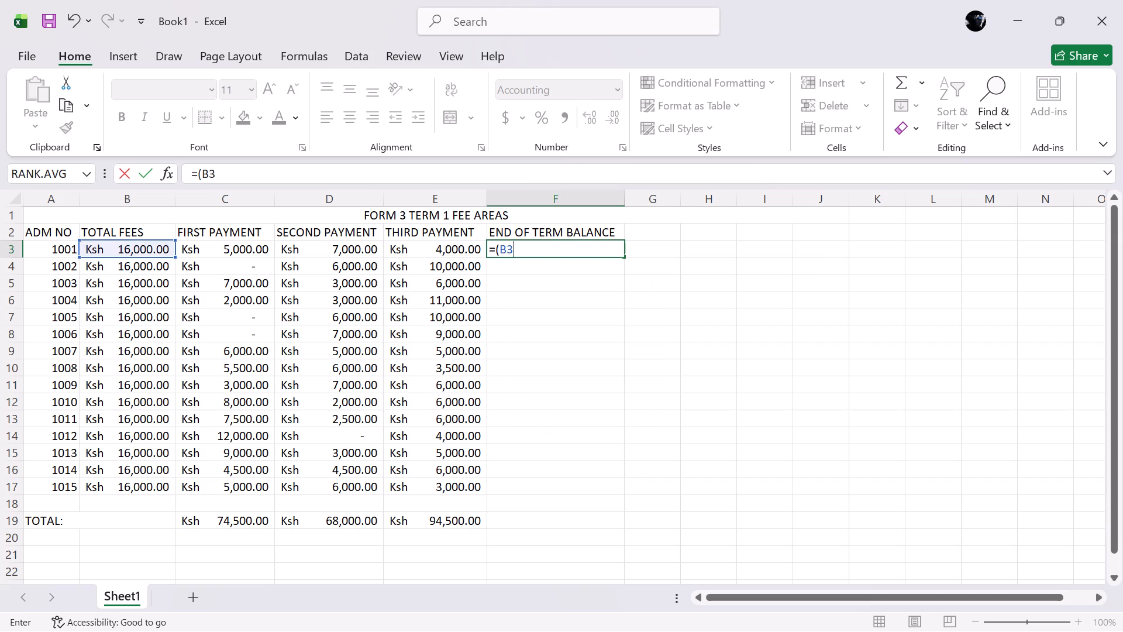
key("minus")
key("shift+parenleft")
type("C3")
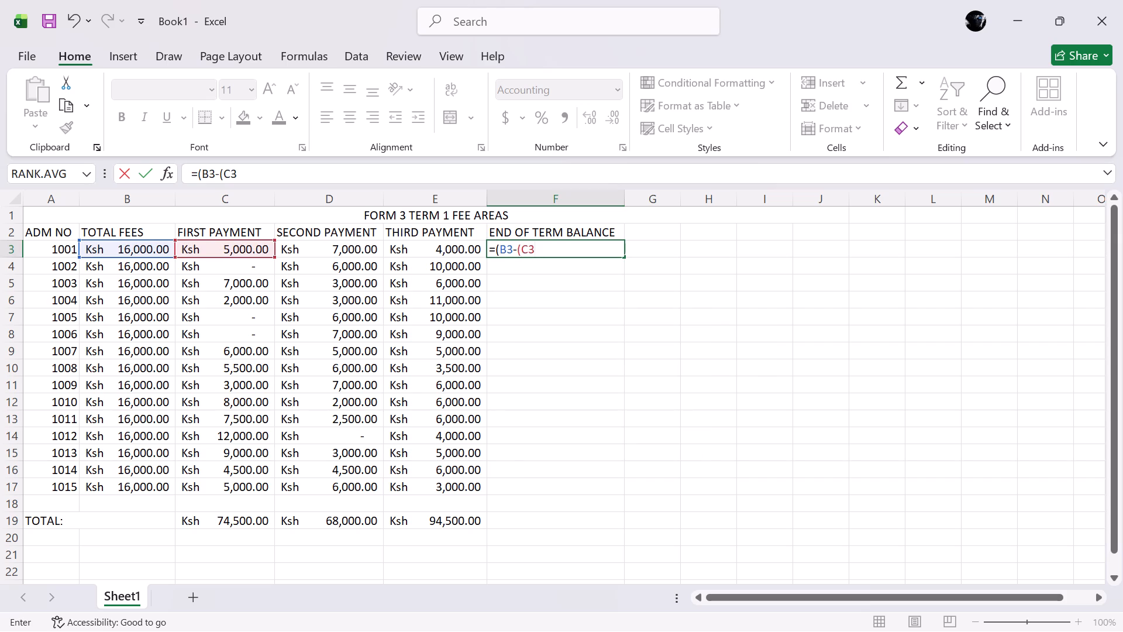
key("shift+plus")
key("BackSpace")
key("BackSpace")
key("BackSpace")
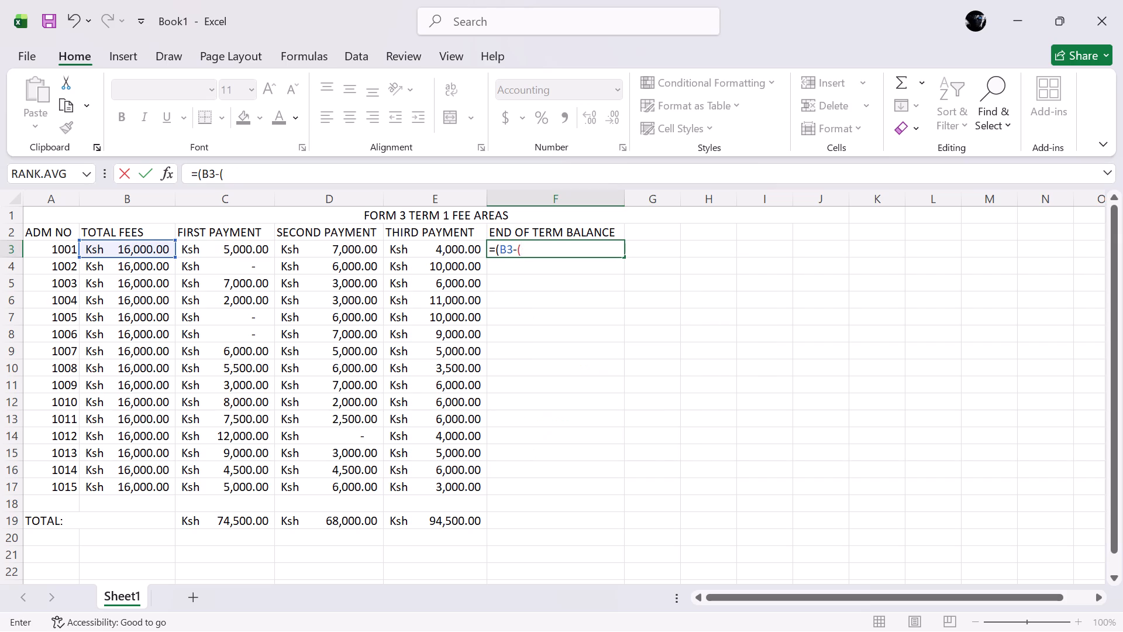
type("SUM")
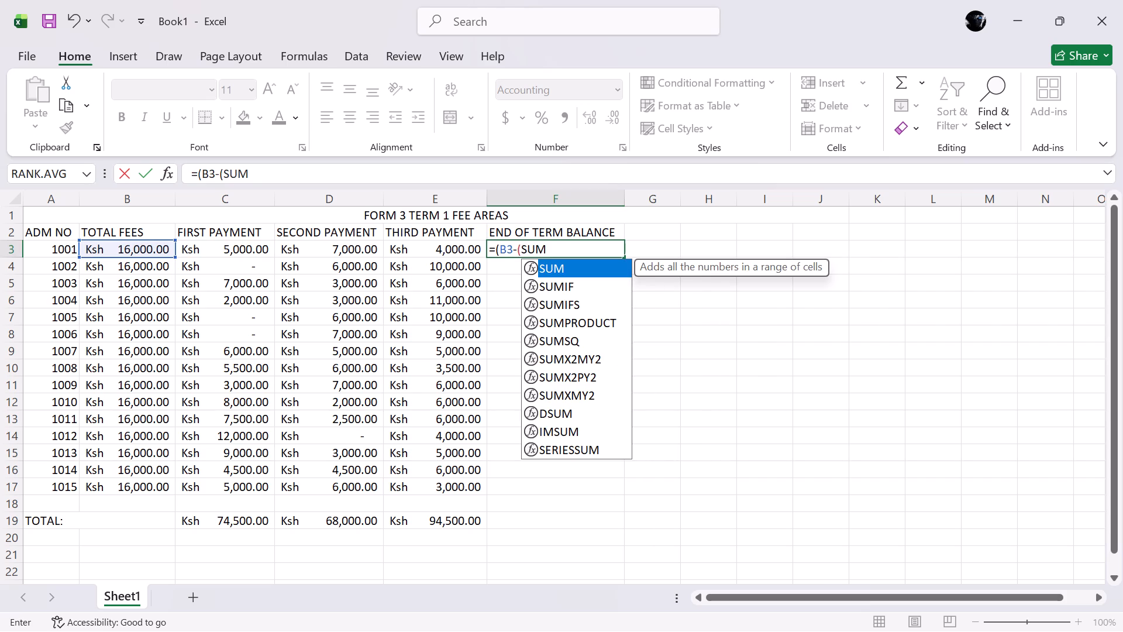
key("shift+parenleft")
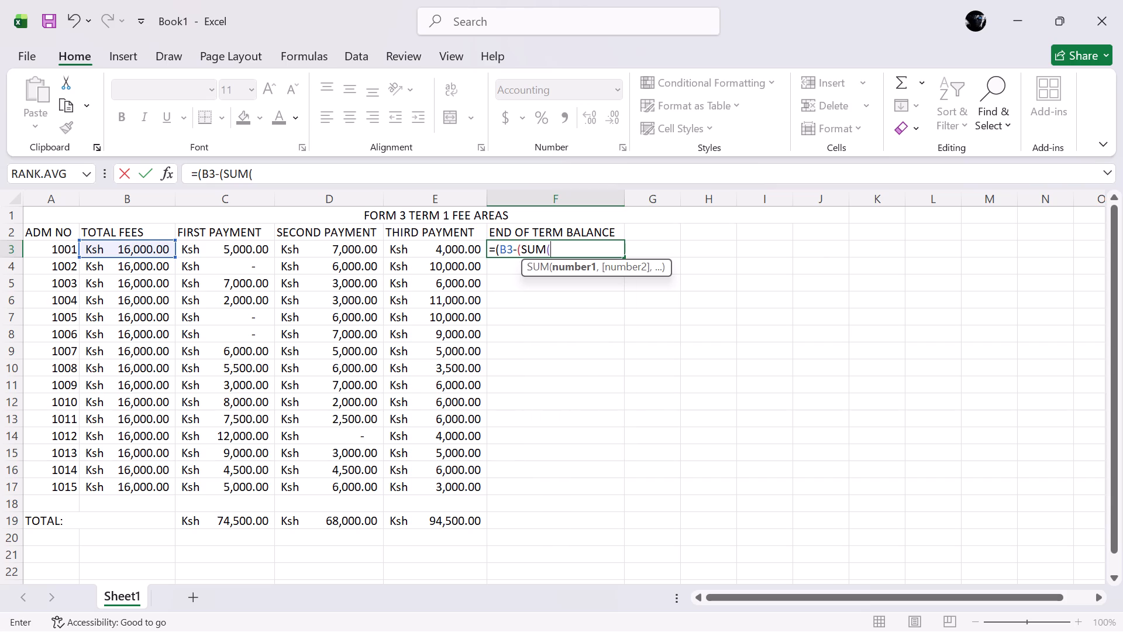
type("C3")
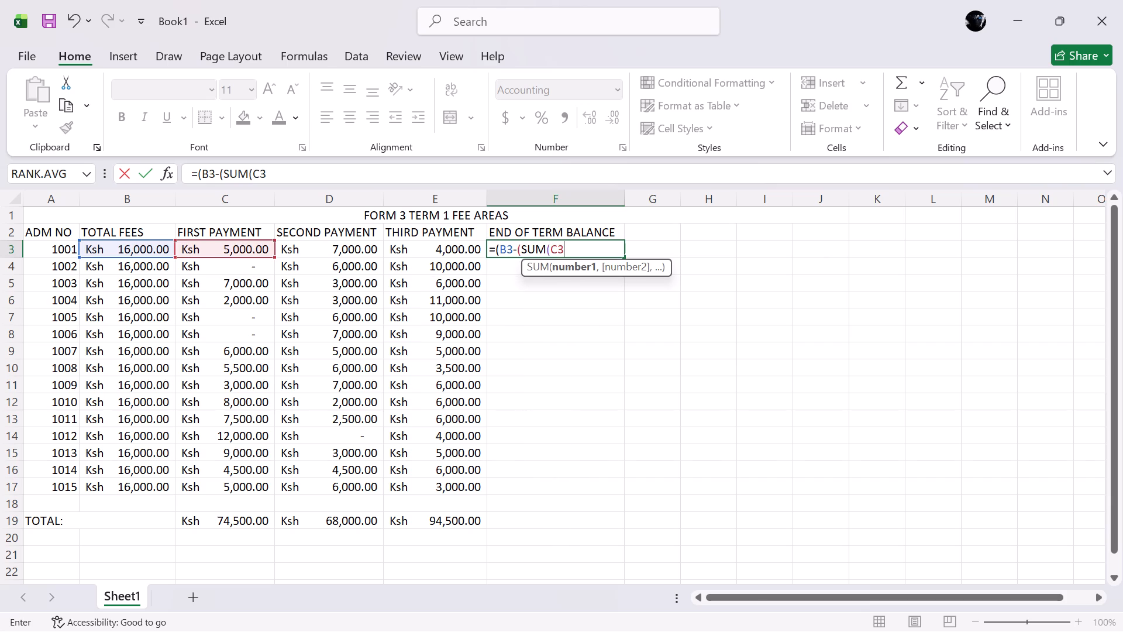
key("shift+colon")
type("E3")
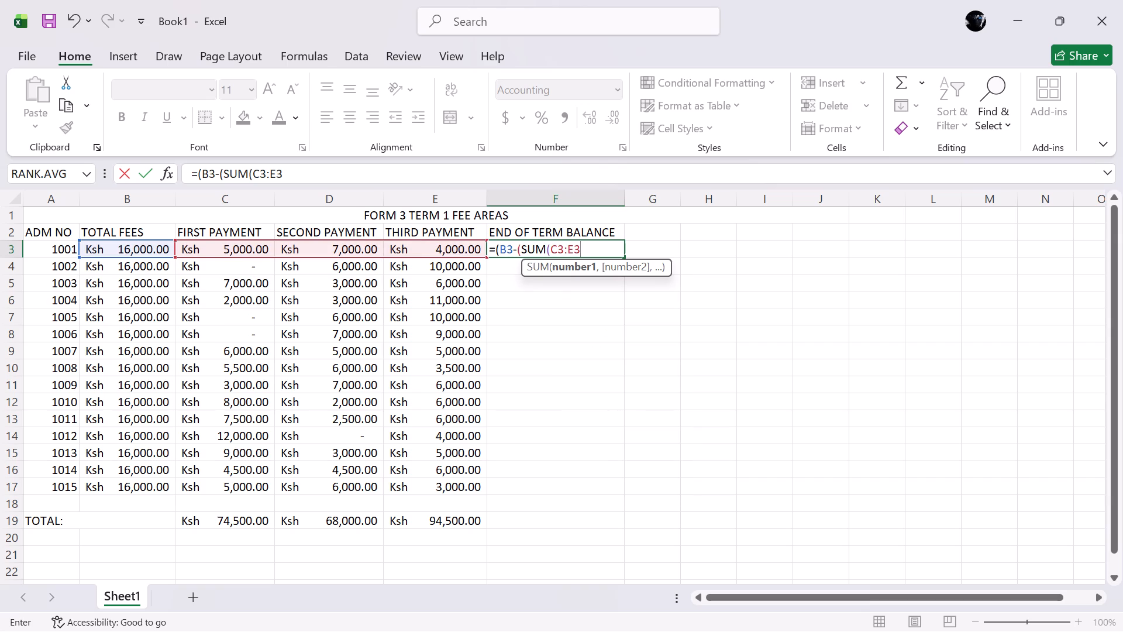
key("BackSpace")
key("BackSpace")
key("BackSpace")
key("BackSpace")
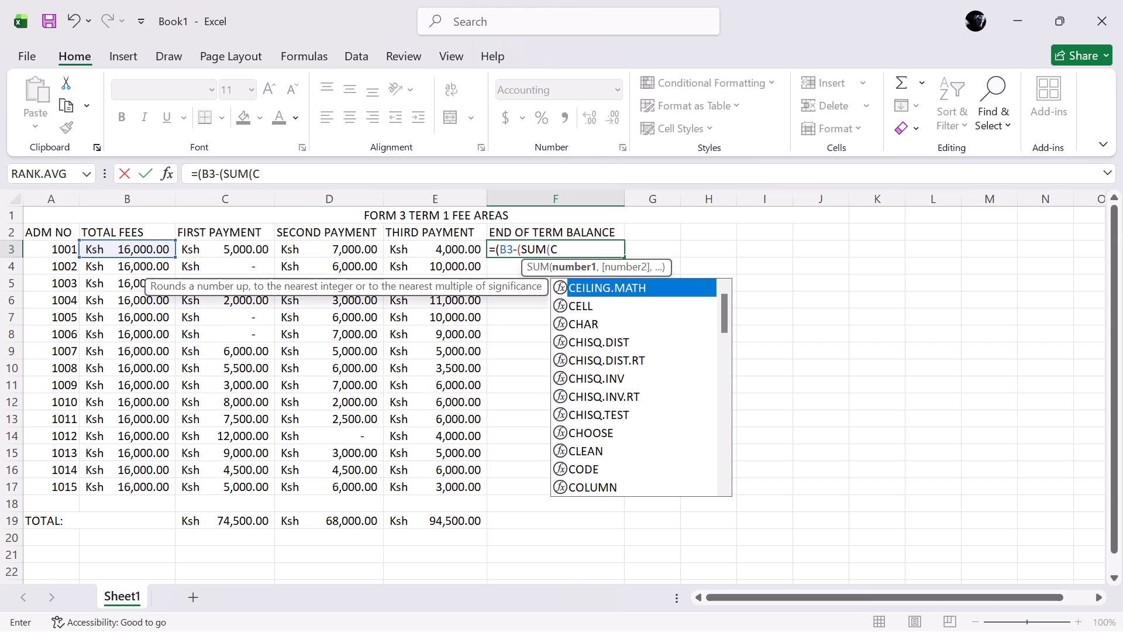
type("3:")
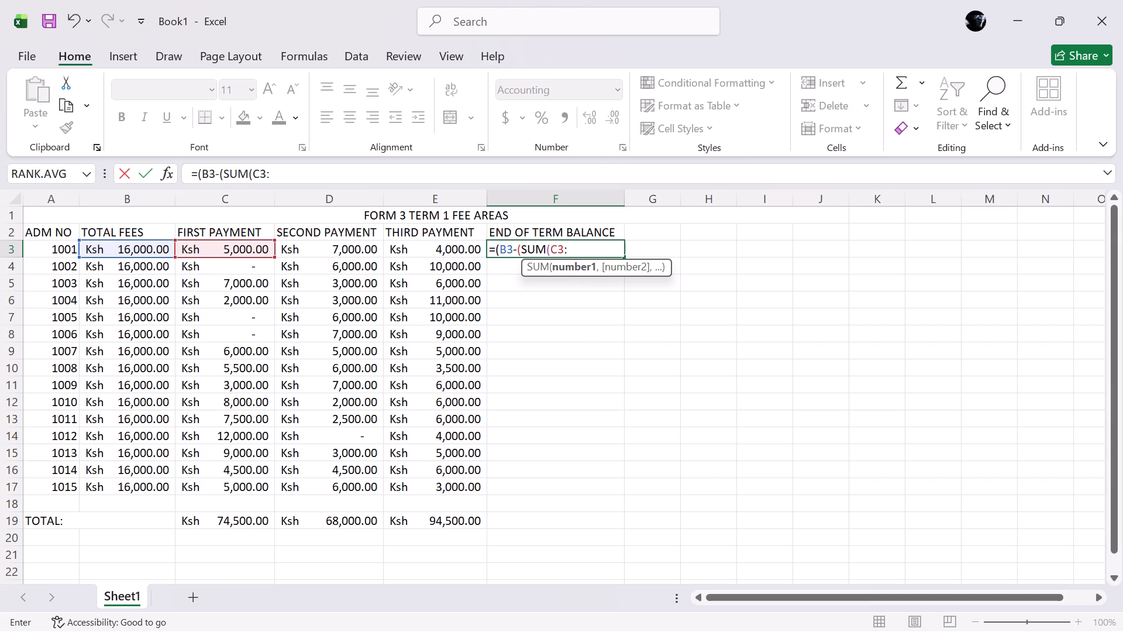
type("E3")
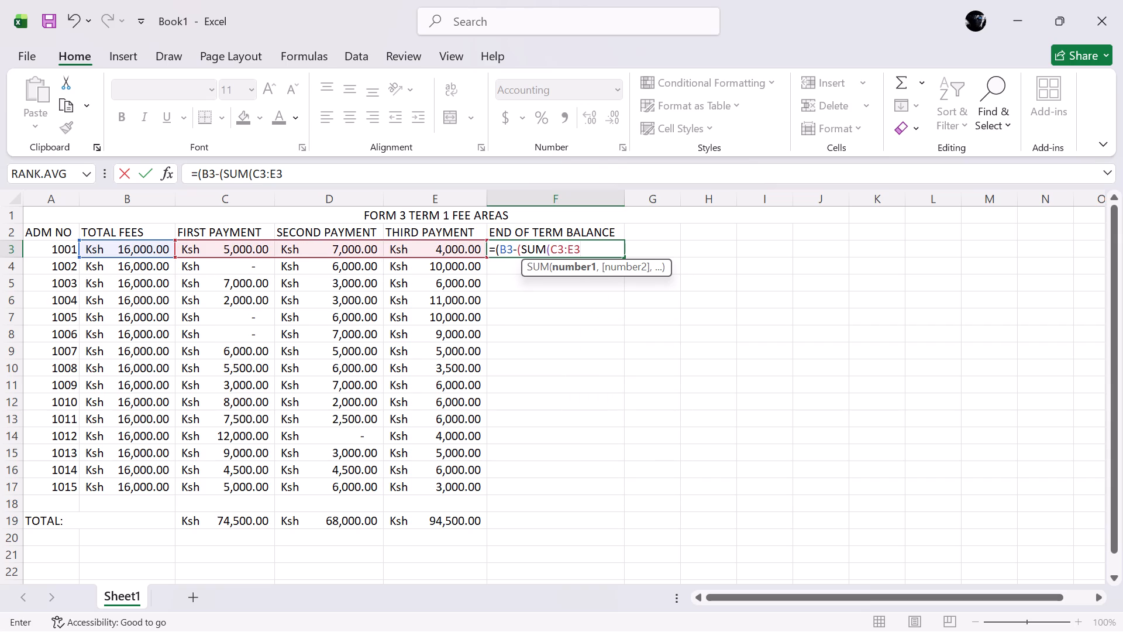
key("shift+parenright")
key("Return")
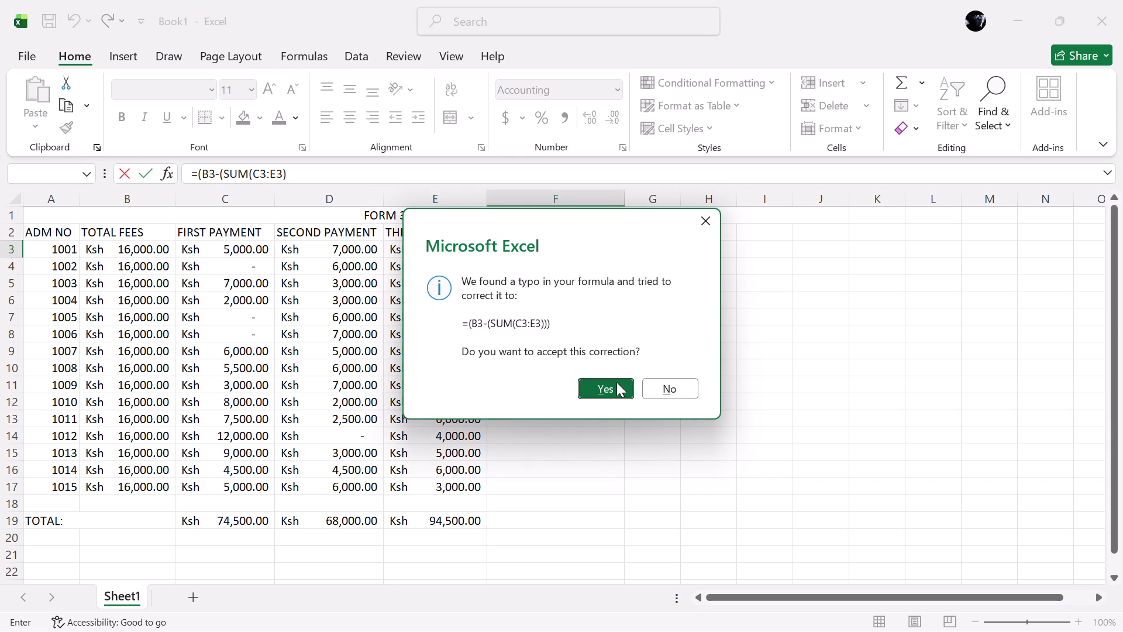
Complete the closing parentheses of the balance formula in F3 so it reads =(B3-(SUM(C3:E3))).
left_click(703, 225)
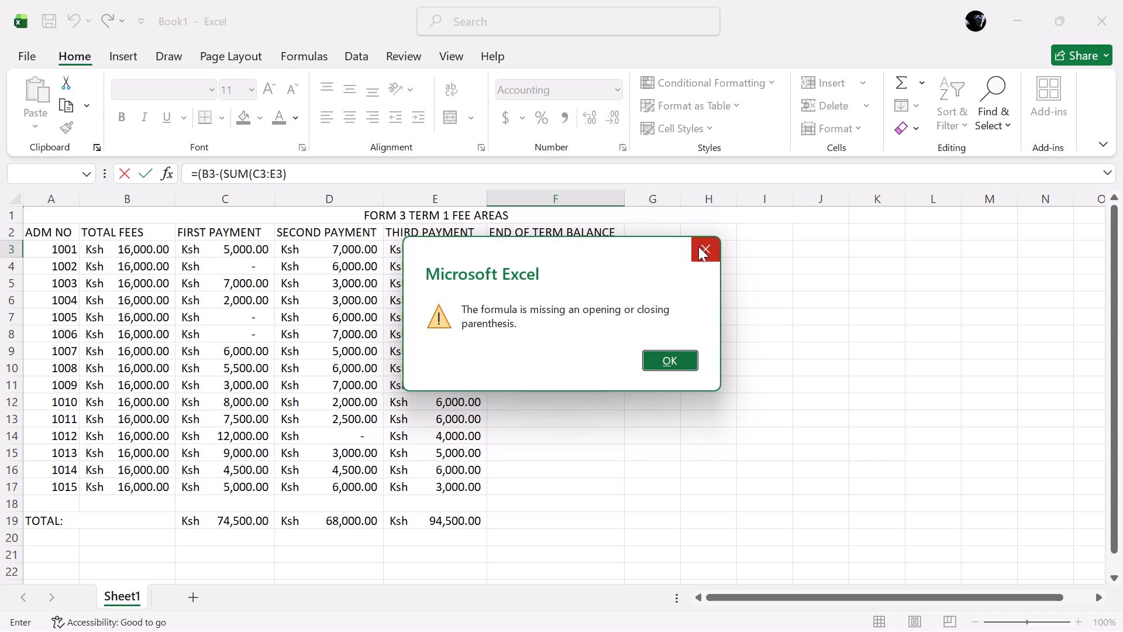
left_click(698, 248)
left_click(597, 254)
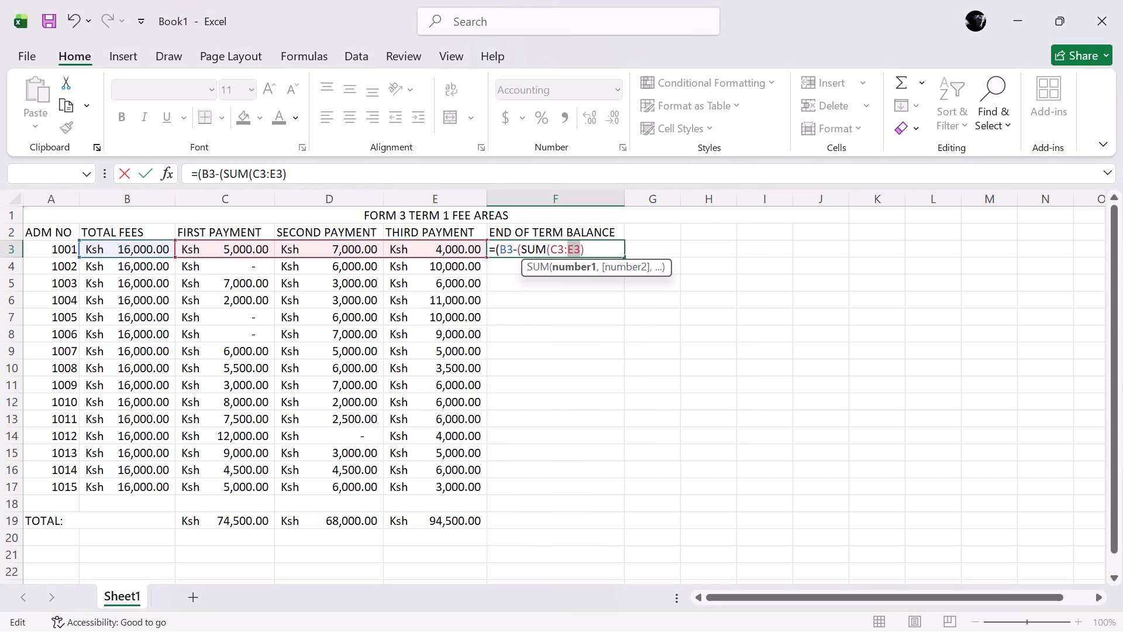
key("shift+parenright")
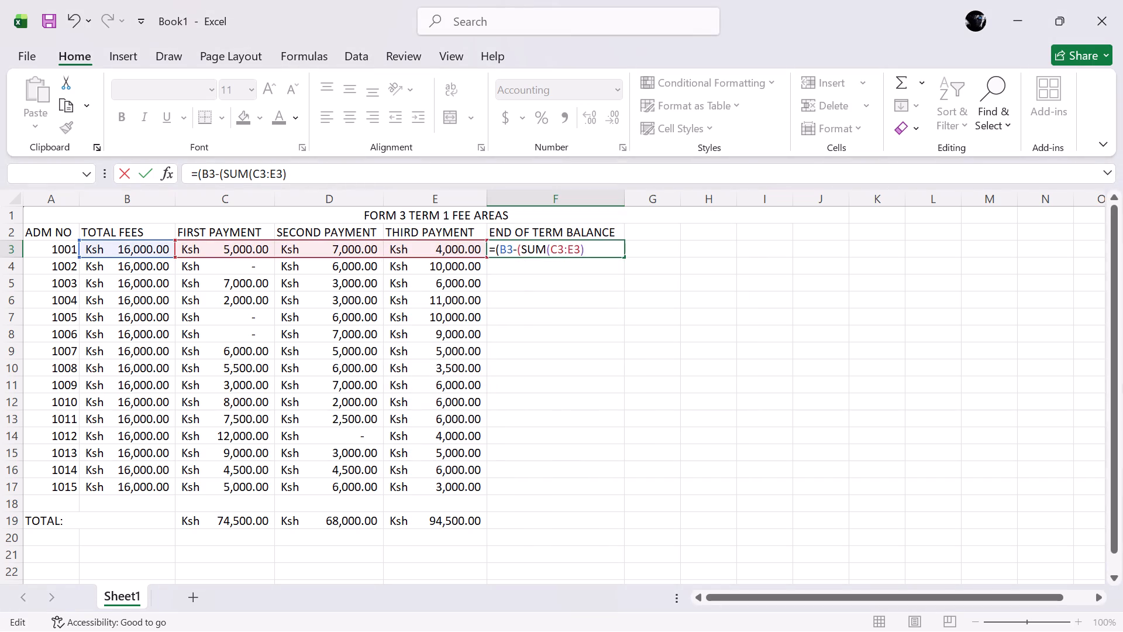
key("Return")
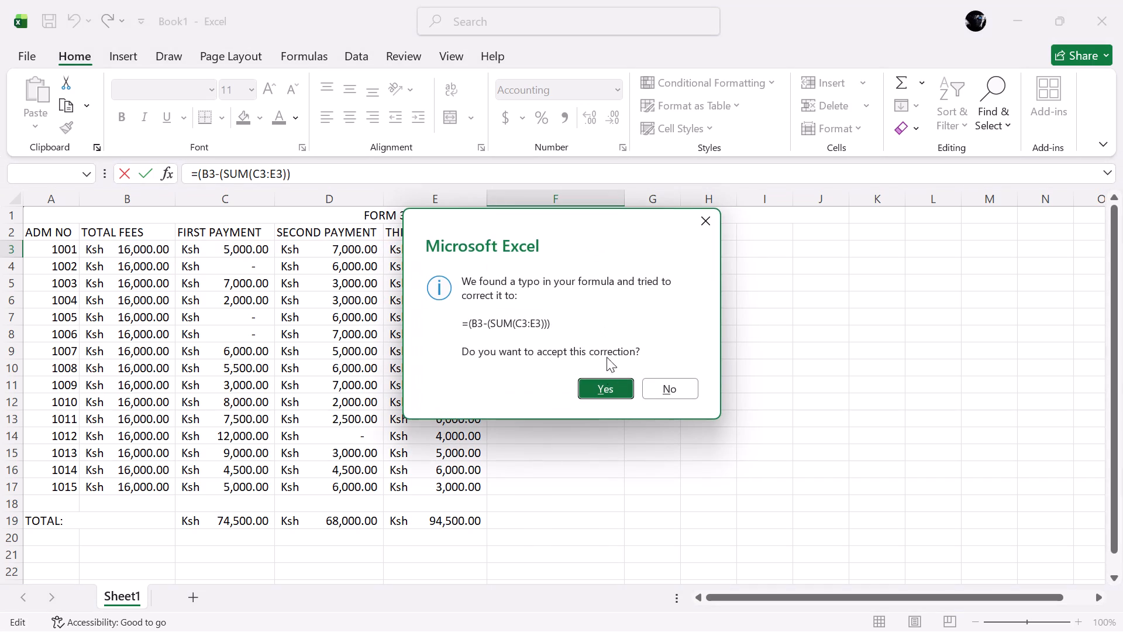
left_click(608, 391)
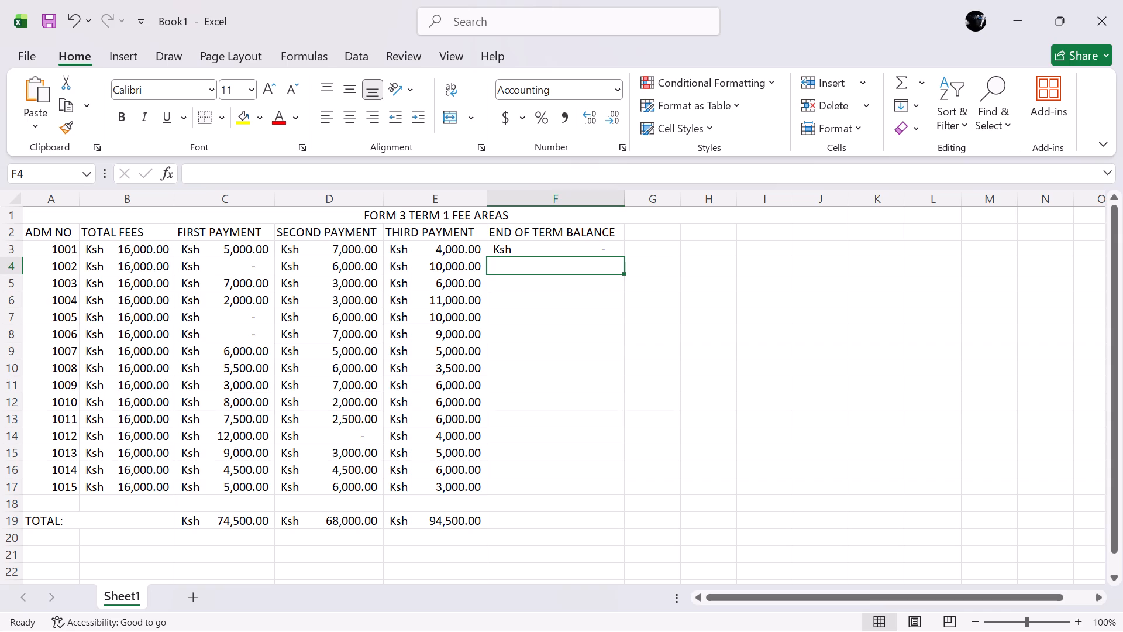
Fill the balance formula from cell F3 down through F17 for all admission numbers.
left_click(585, 249)
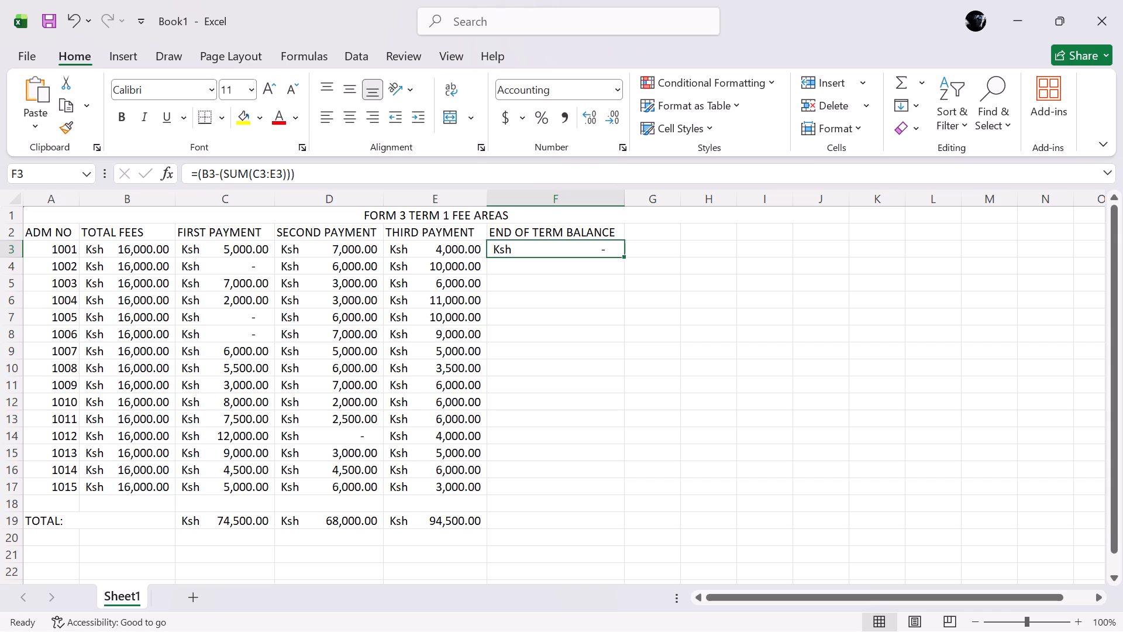
left_click_drag(622, 256, 603, 492)
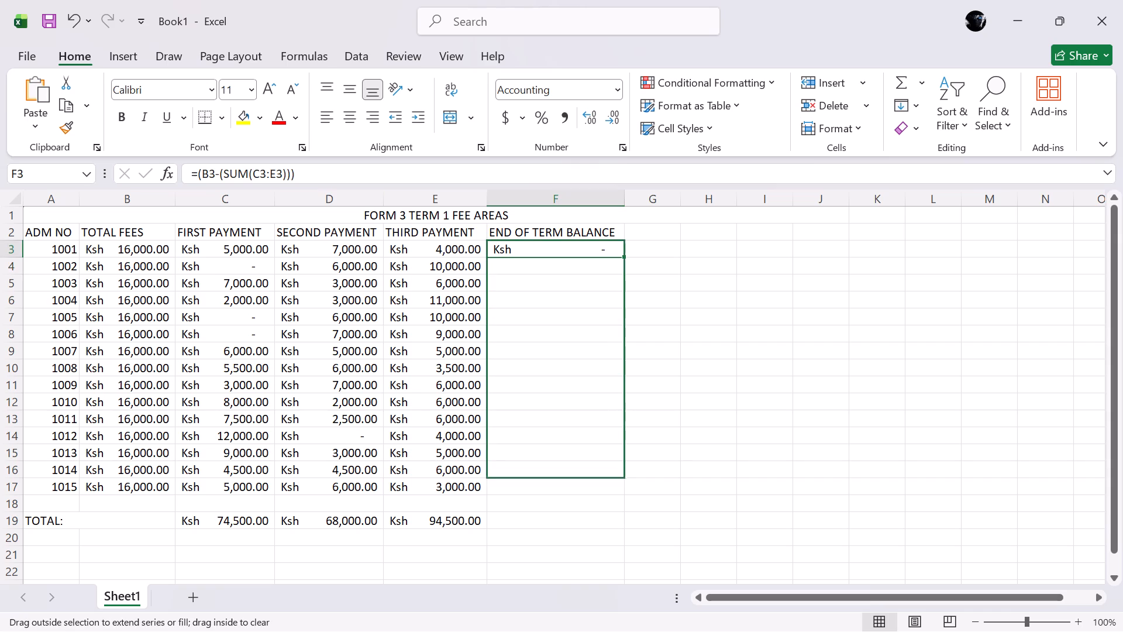
left_click_drag(603, 492, 603, 494)
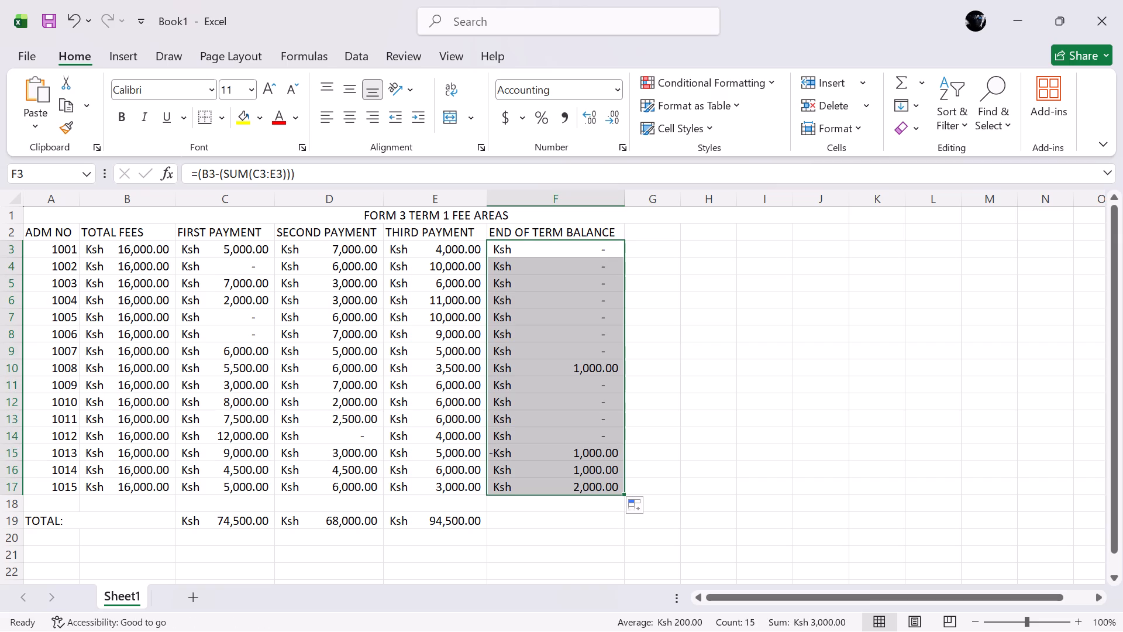
Add the column heading STATUS in cell G2.
left_click(645, 232)
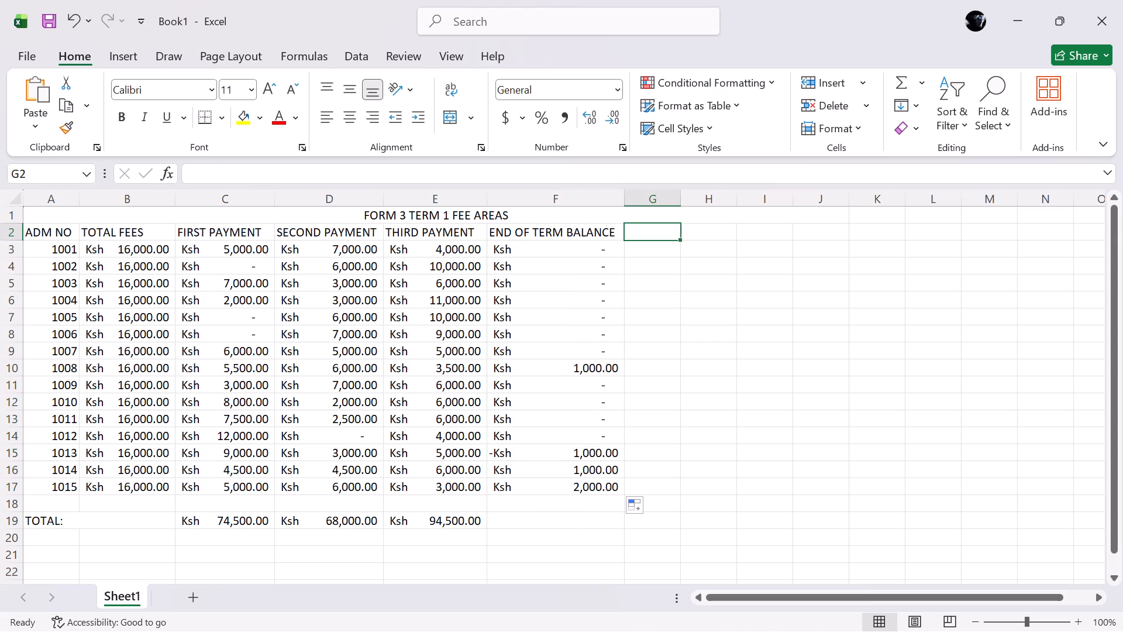
type("STAT")
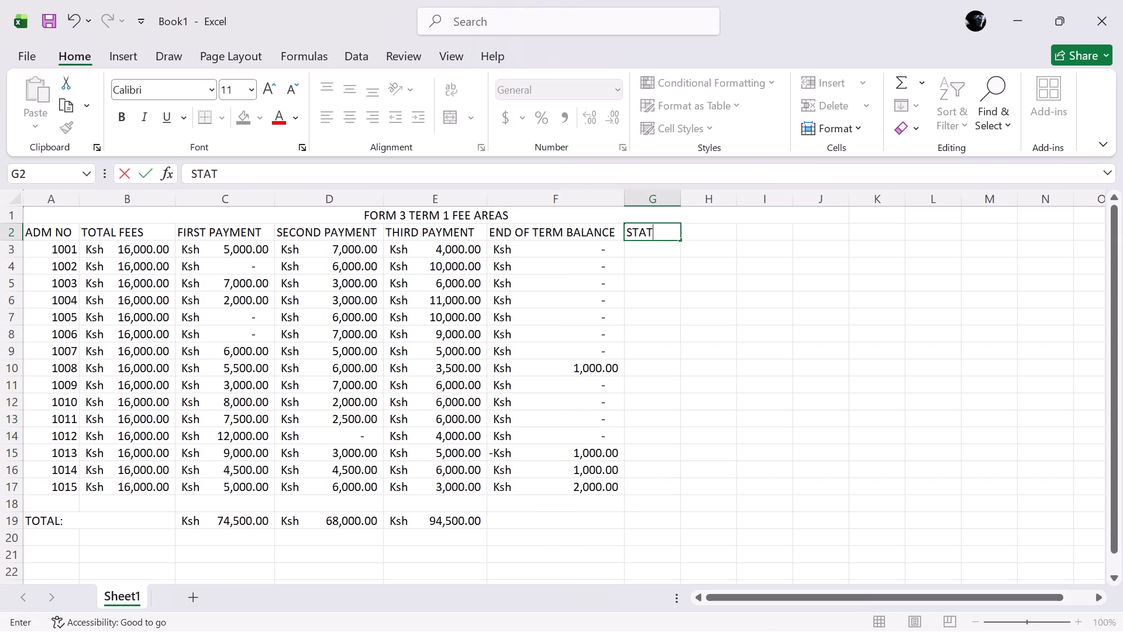
type("US")
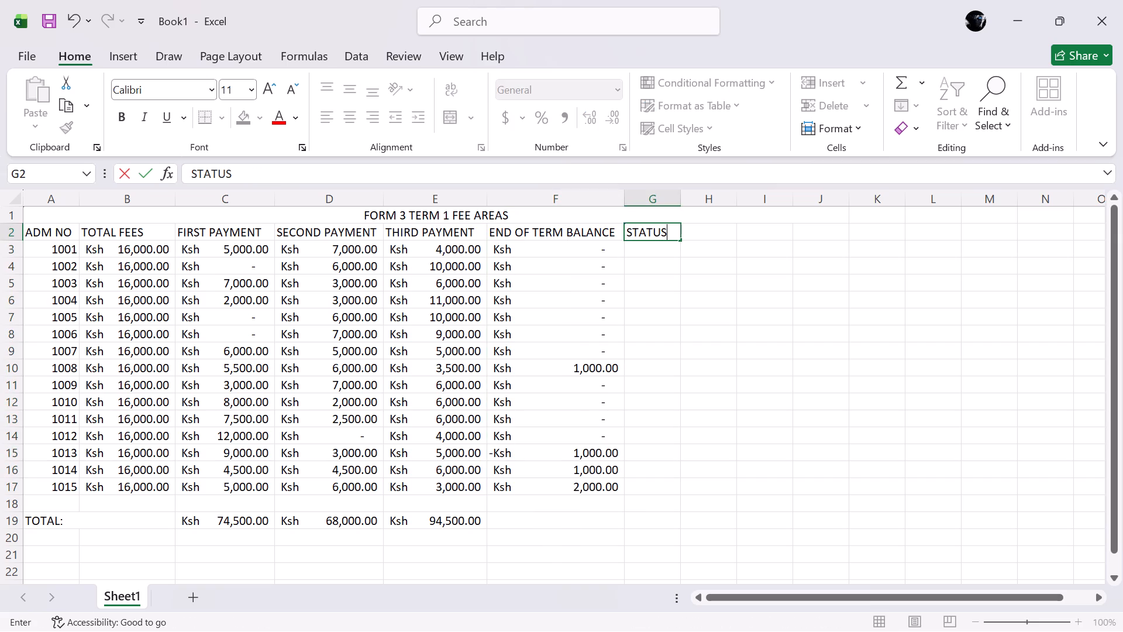
Enter the status formula =IF(F3<=0,"CLEARED","NOT CLEARED") in cell G3.
left_click(656, 251)
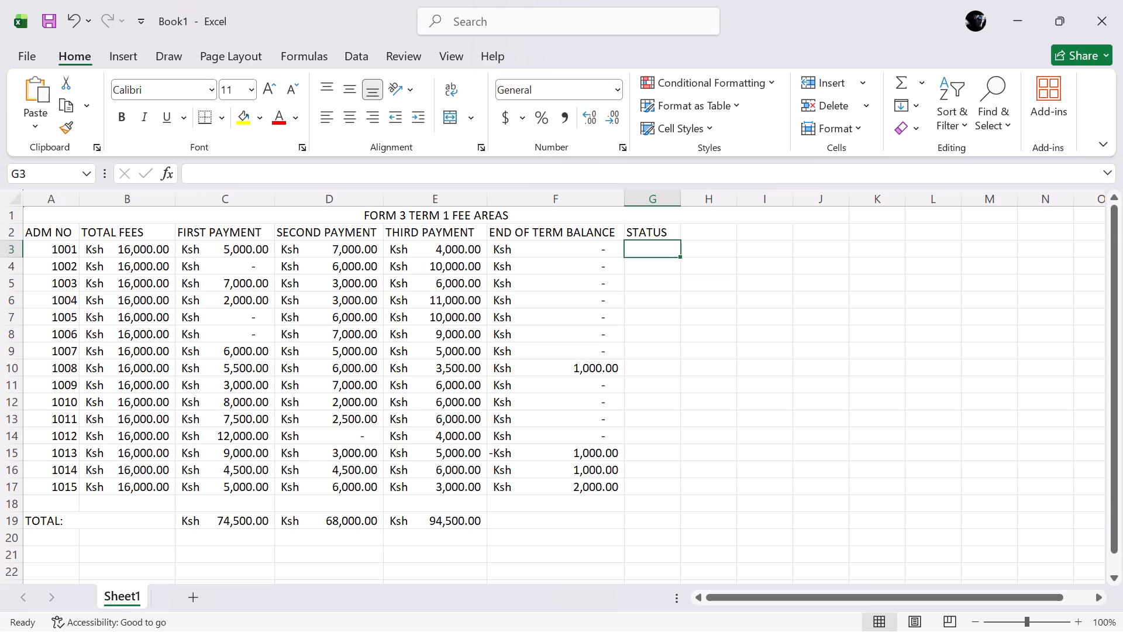
key("equal")
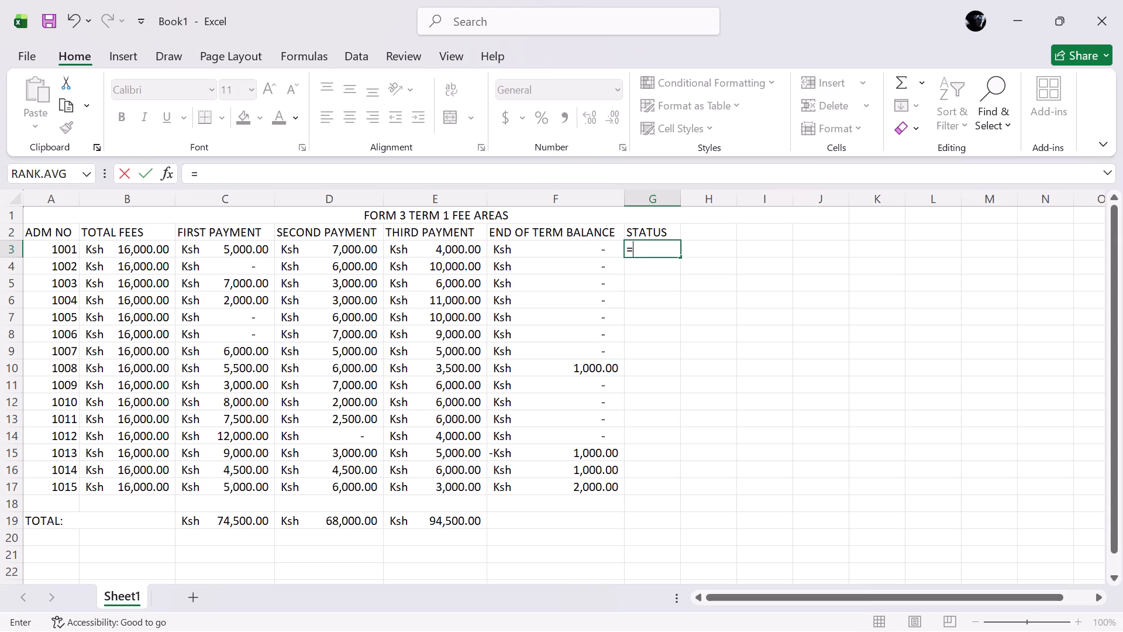
type("IF")
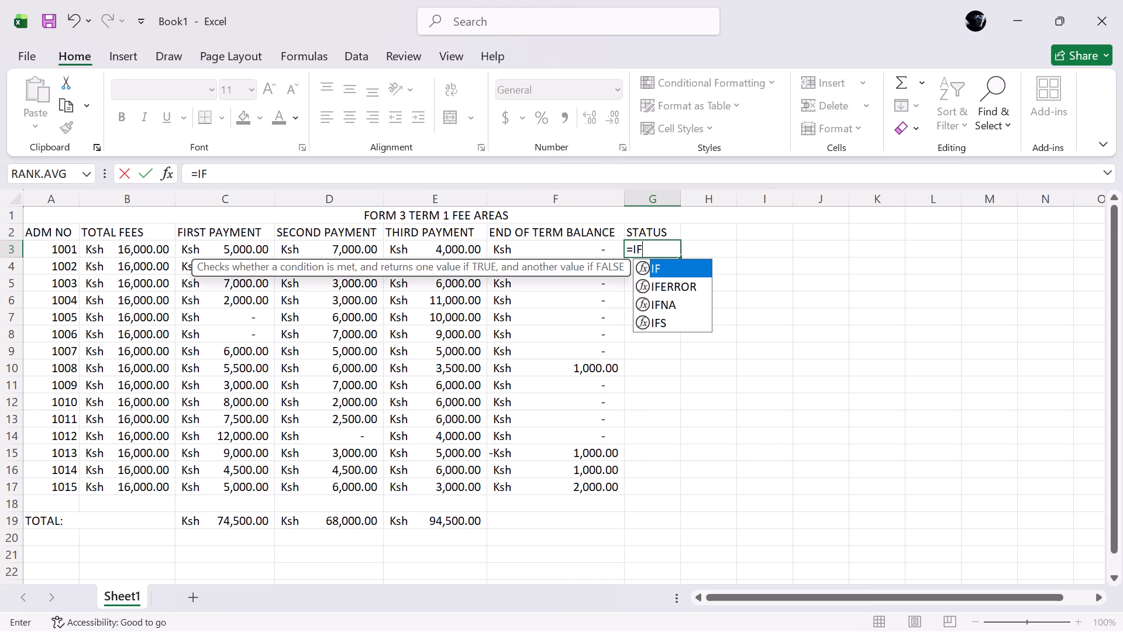
key("shift+parenleft")
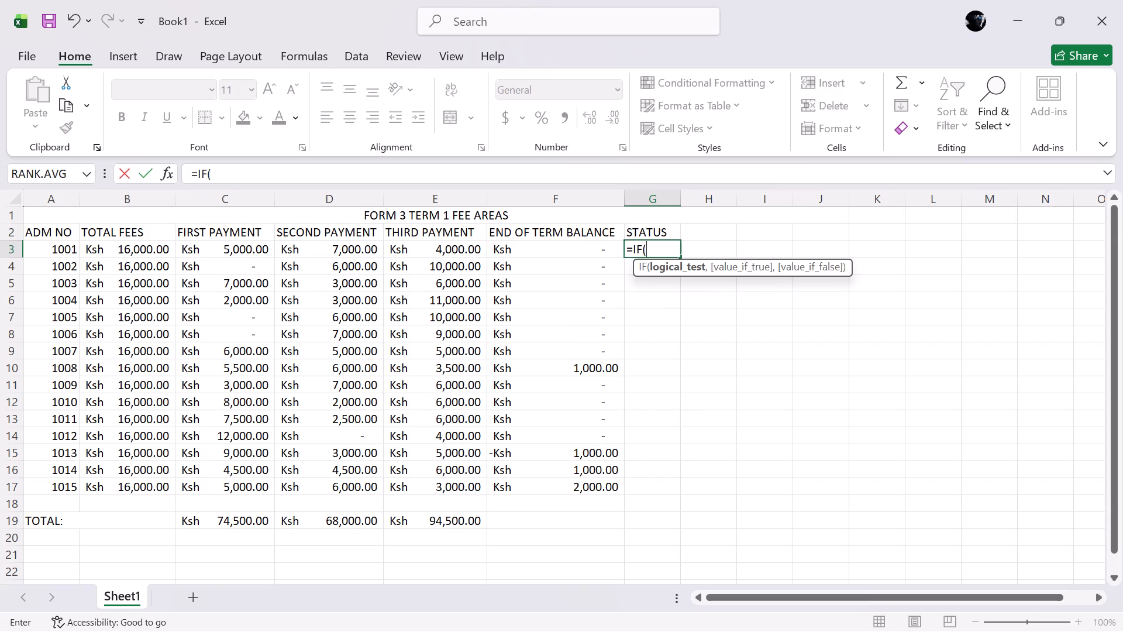
type("F3")
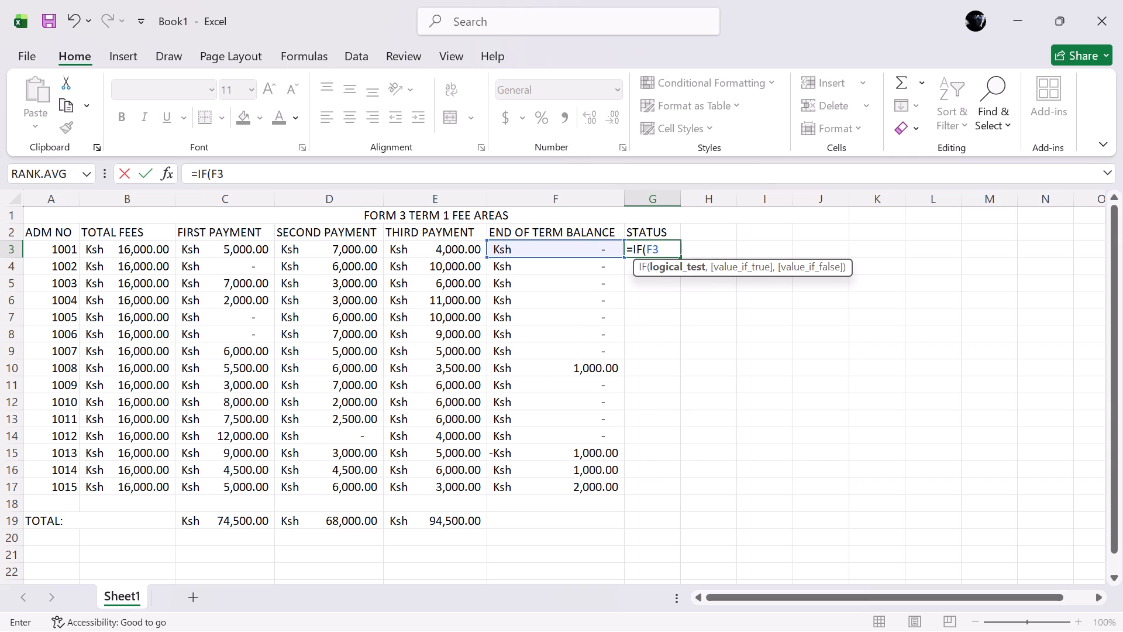
key("shift+less")
key("equal")
key("0")
key("comma")
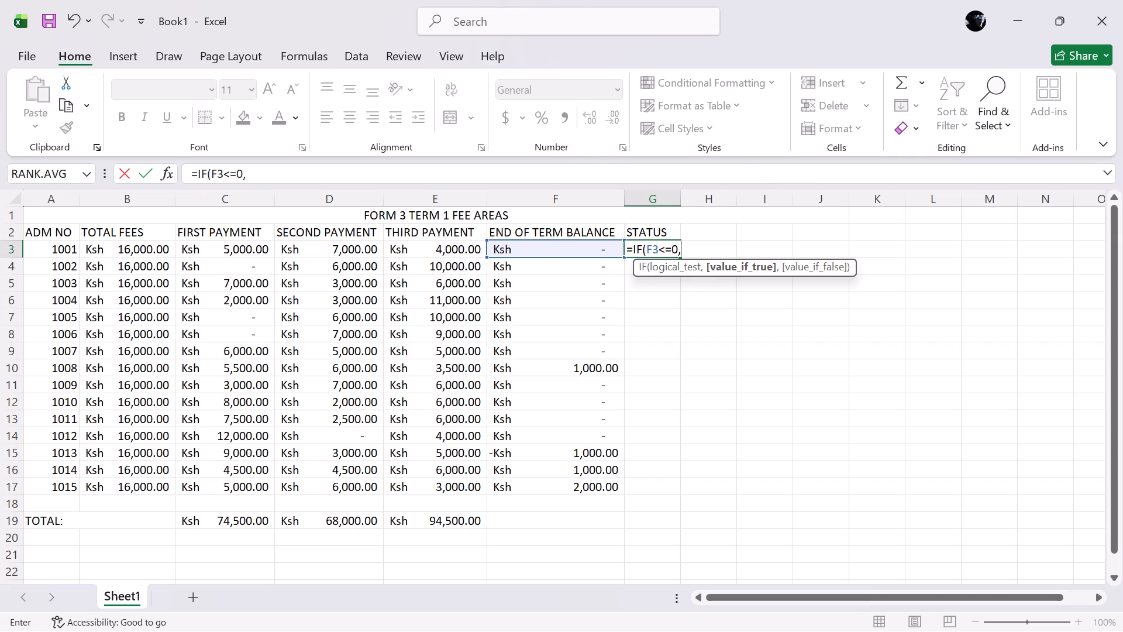
key("shift+quotedbl")
key("c")
type("LEARED")
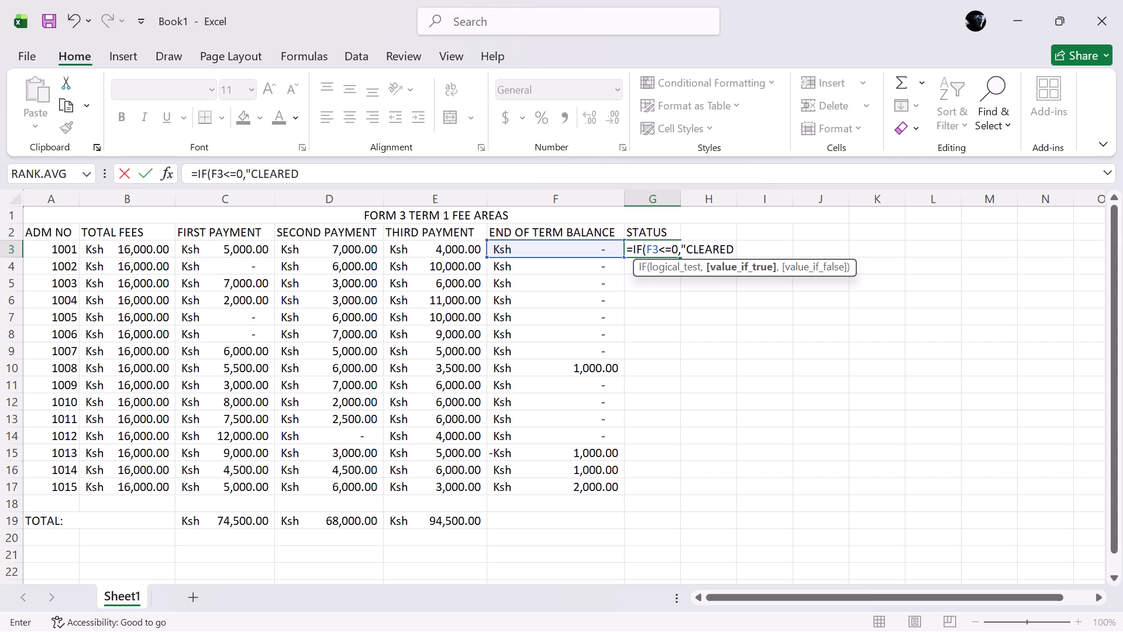
key("shift+quotedbl")
key("comma")
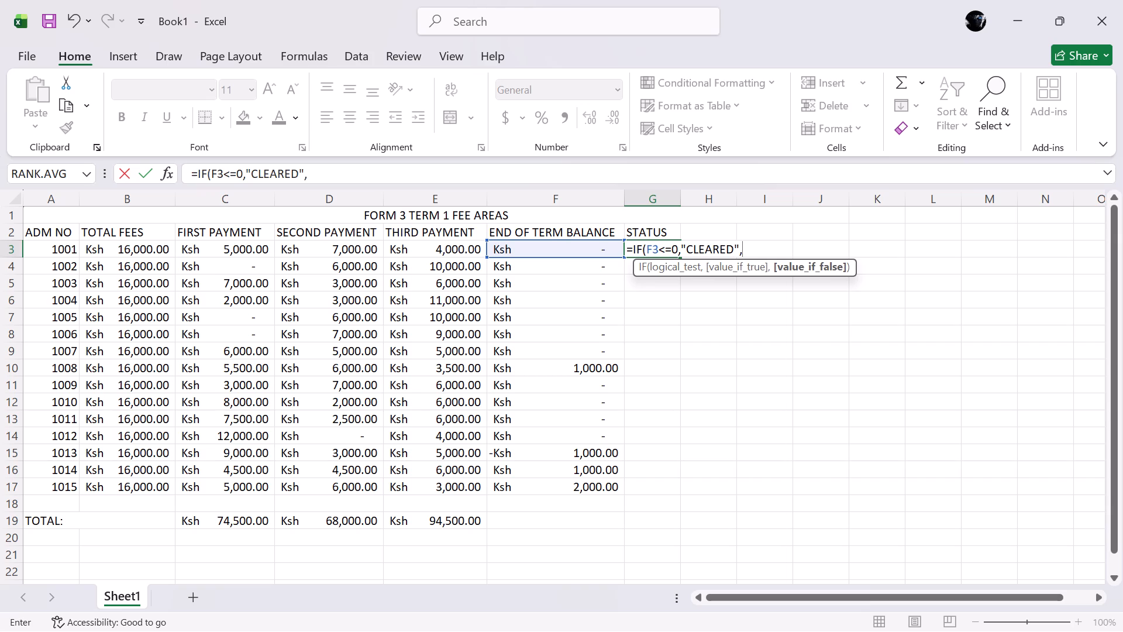
key("shift+quotedbl")
key("n")
type("OT")
key("space")
type("CLEARED")
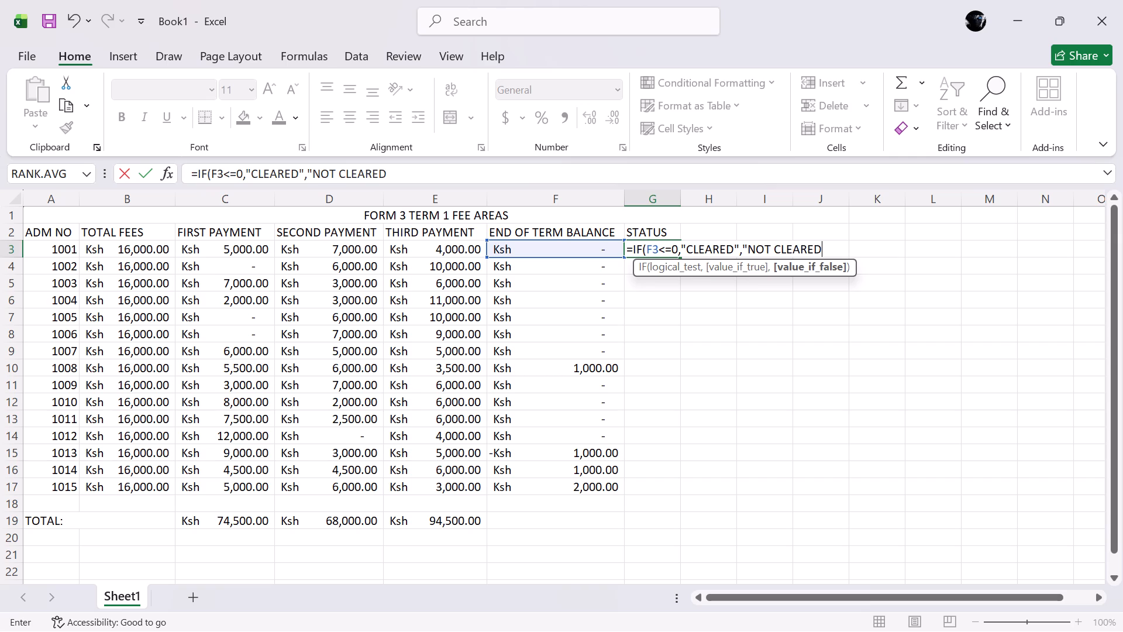
key("shift+quotedbl")
key("shift+parenright")
key("Return")
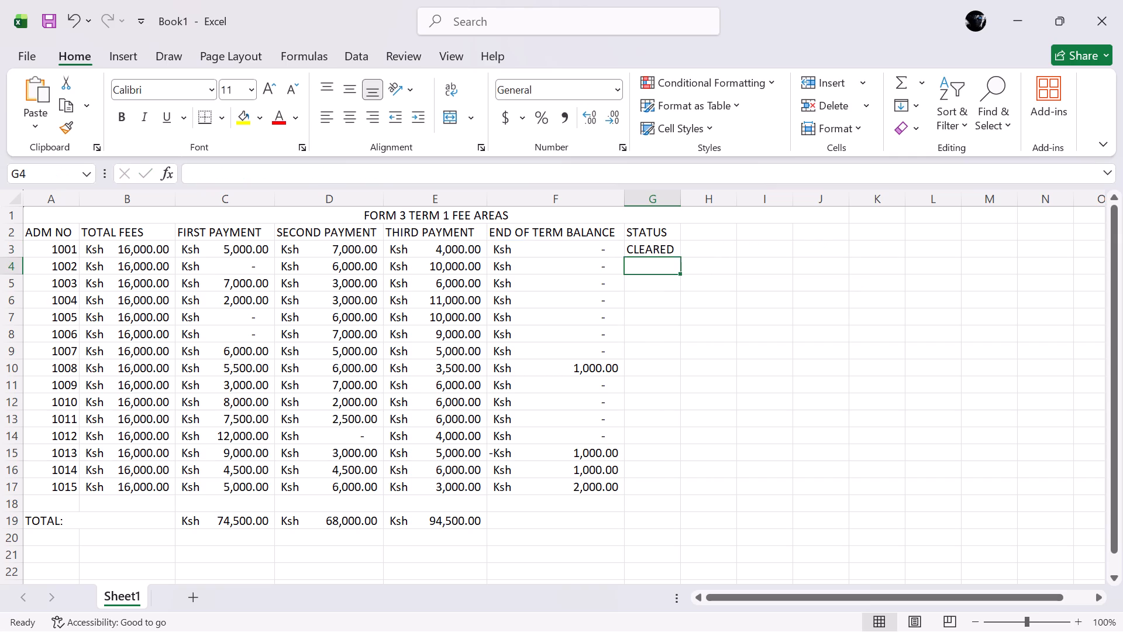
Fill the status formula from cell G3 down through G17 for all admission numbers.
left_click(656, 251)
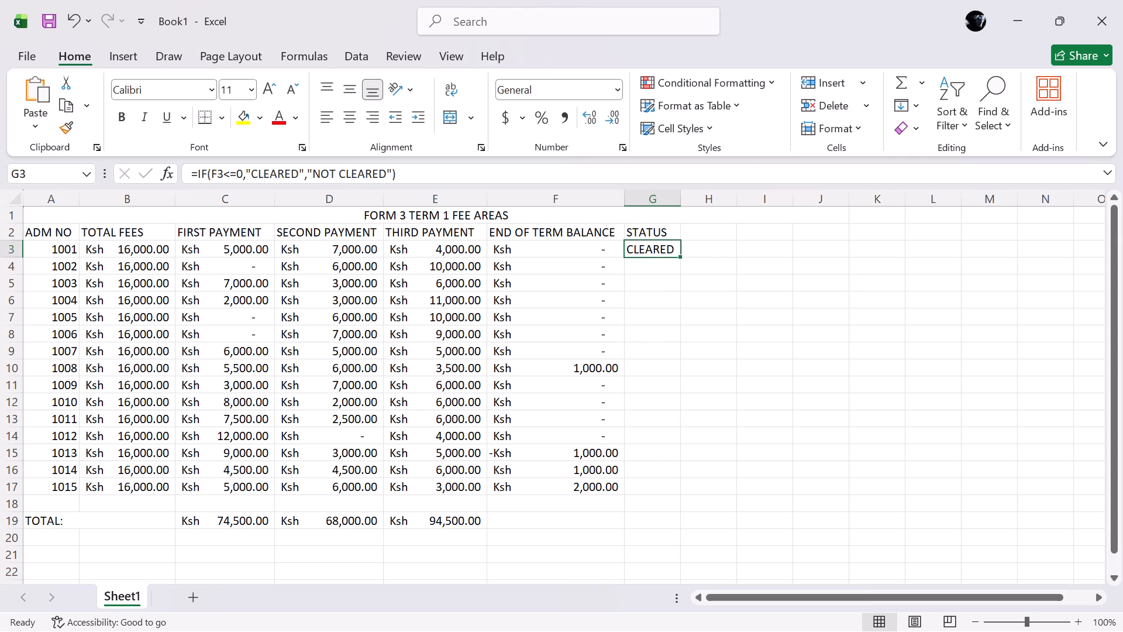
left_click_drag(677, 255, 654, 490)
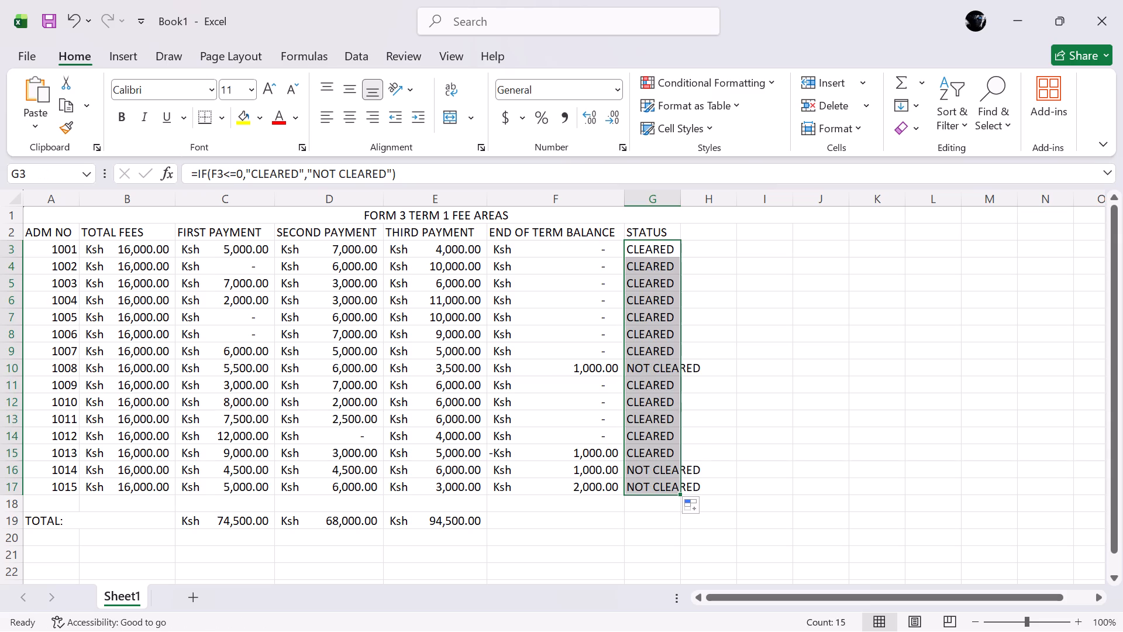
Widen column G so that the NOT CLEARED text fits inside the STATUS column.
left_click(663, 195)
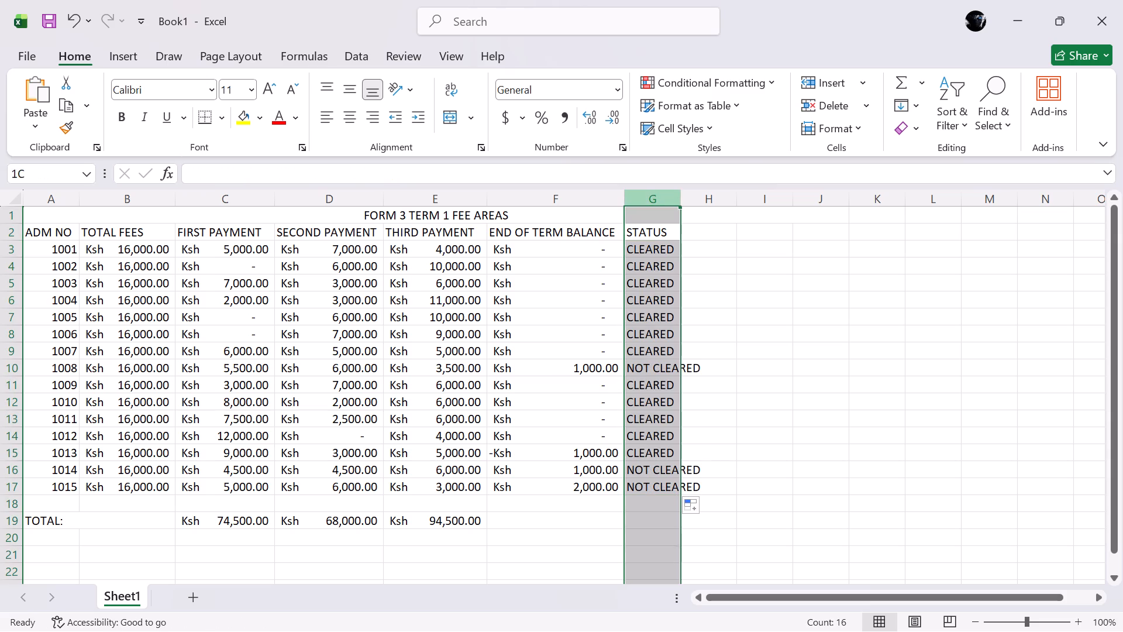
left_click_drag(680, 195, 699, 196)
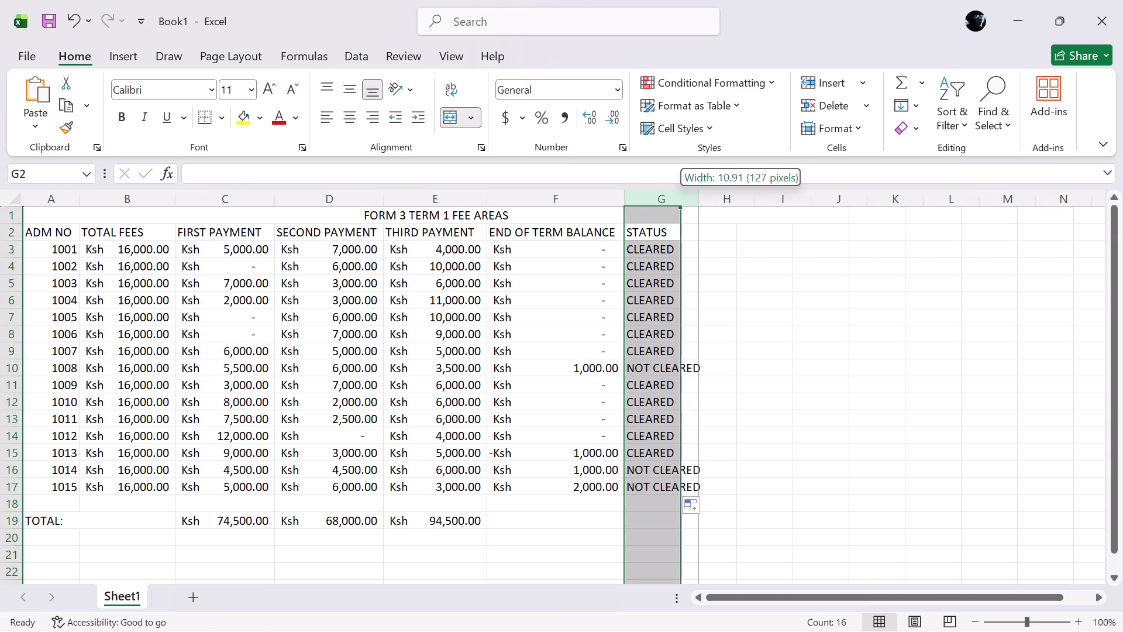
left_click_drag(699, 196, 705, 195)
left_click(665, 322)
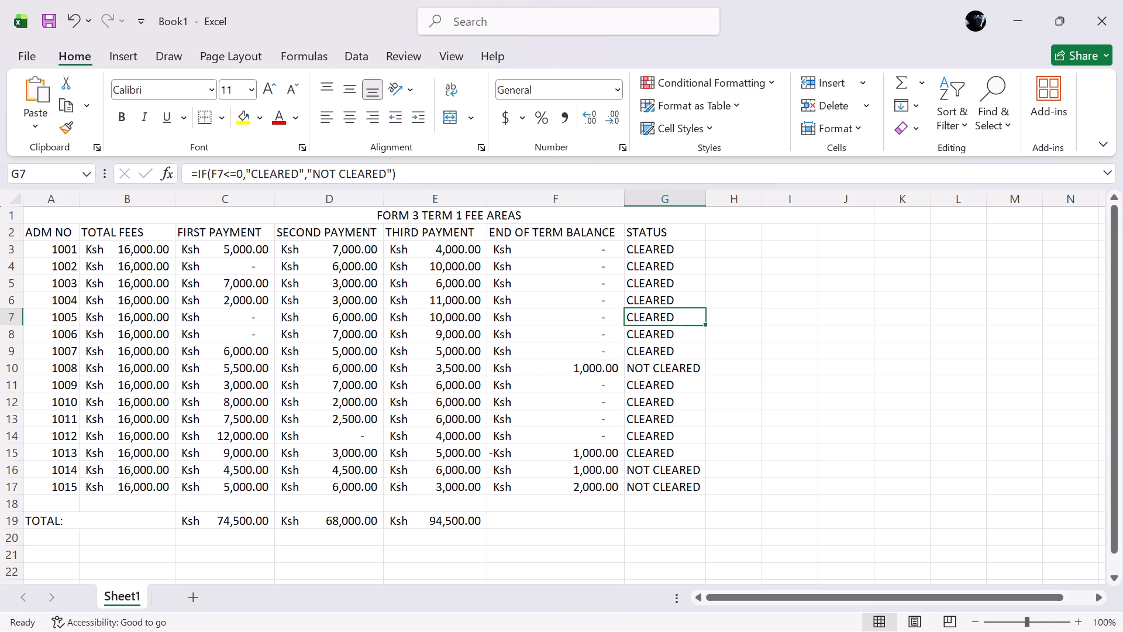
Fill the column total formula from C19 across through F19 to include the END OF TERM BALANCE column.
left_click(250, 523)
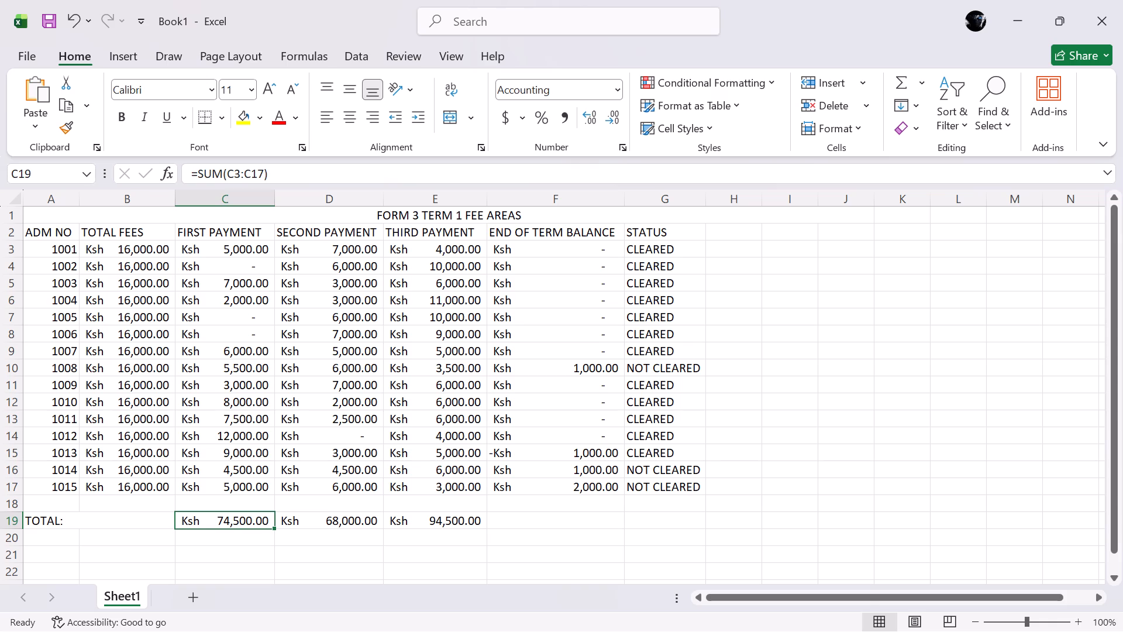
left_click_drag(271, 528, 579, 520)
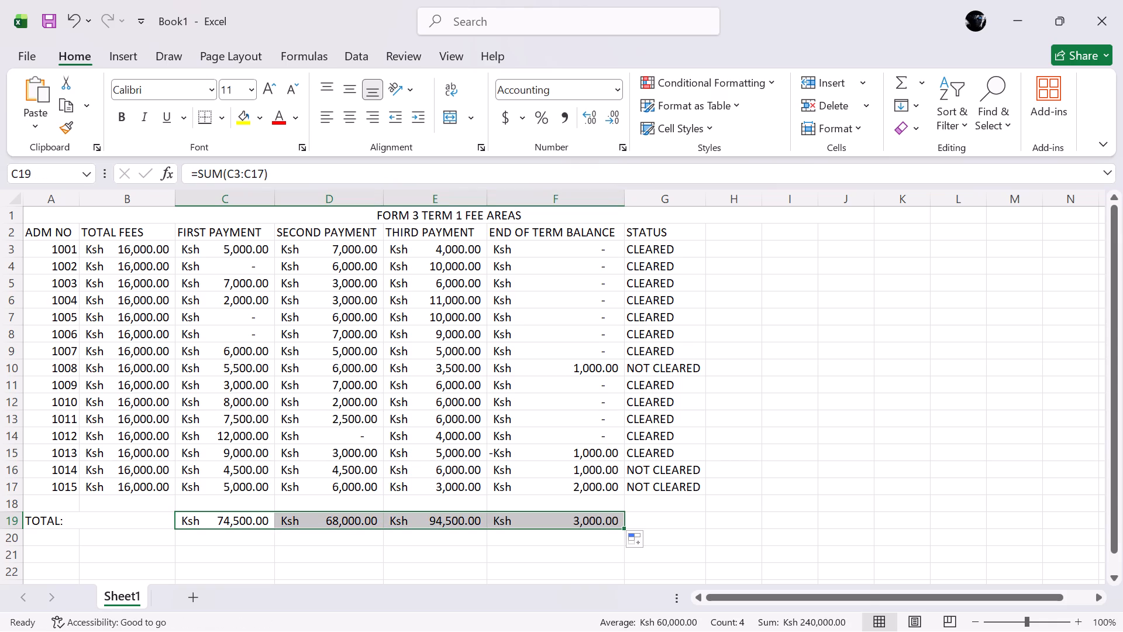
Fill the status formula from cell G17 down to G19 so the TOTAL row also gets a status.
left_click(657, 523)
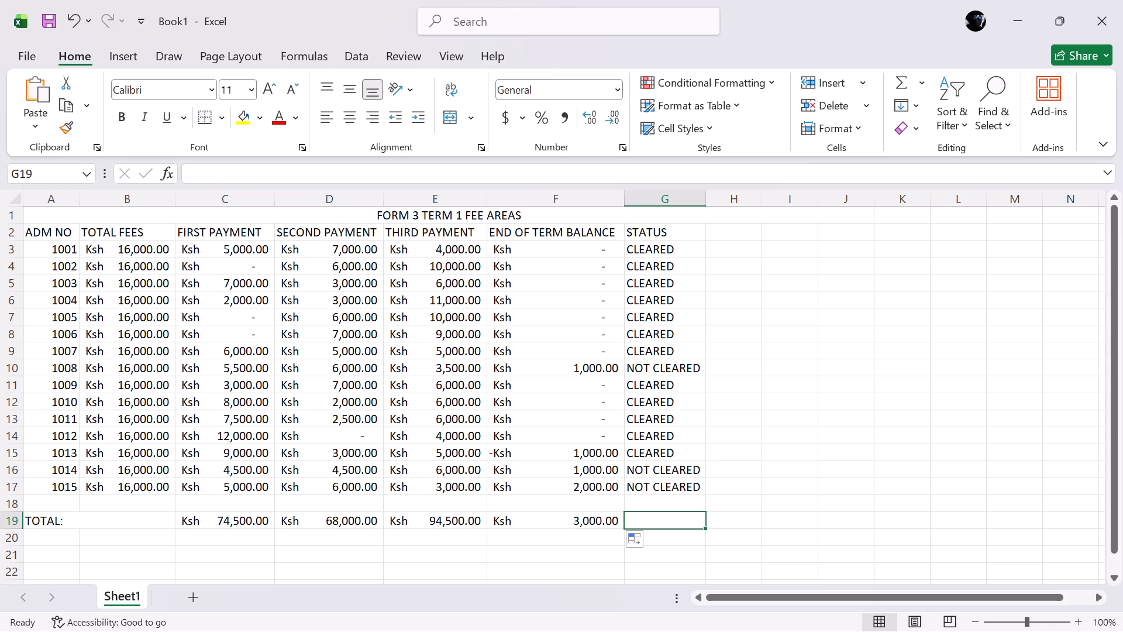
left_click(667, 489)
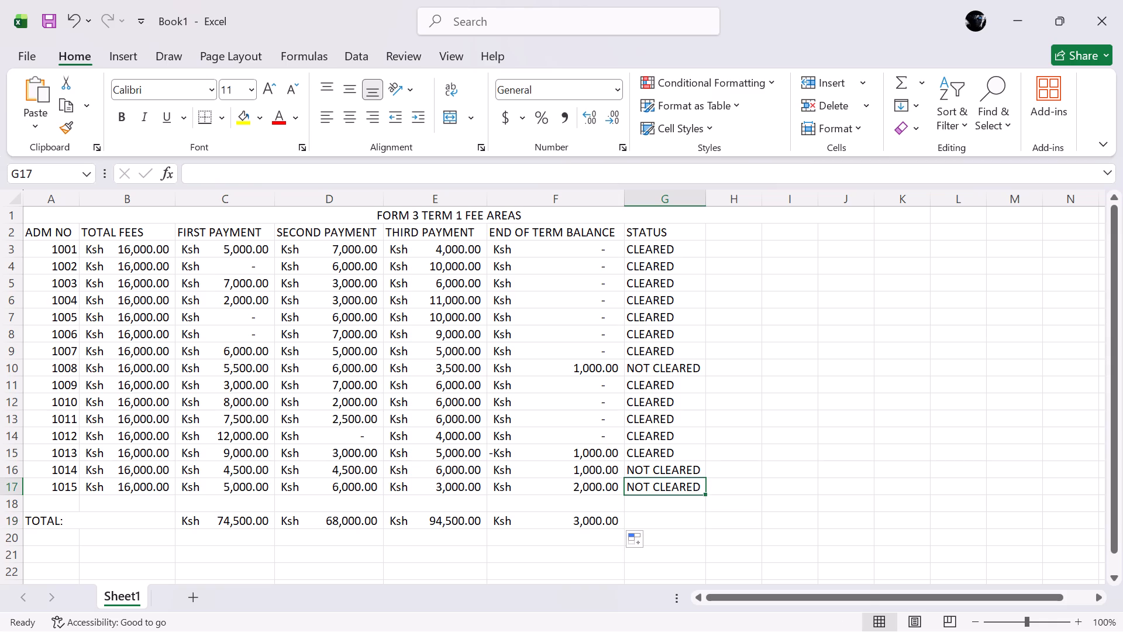
left_click_drag(705, 494, 705, 521)
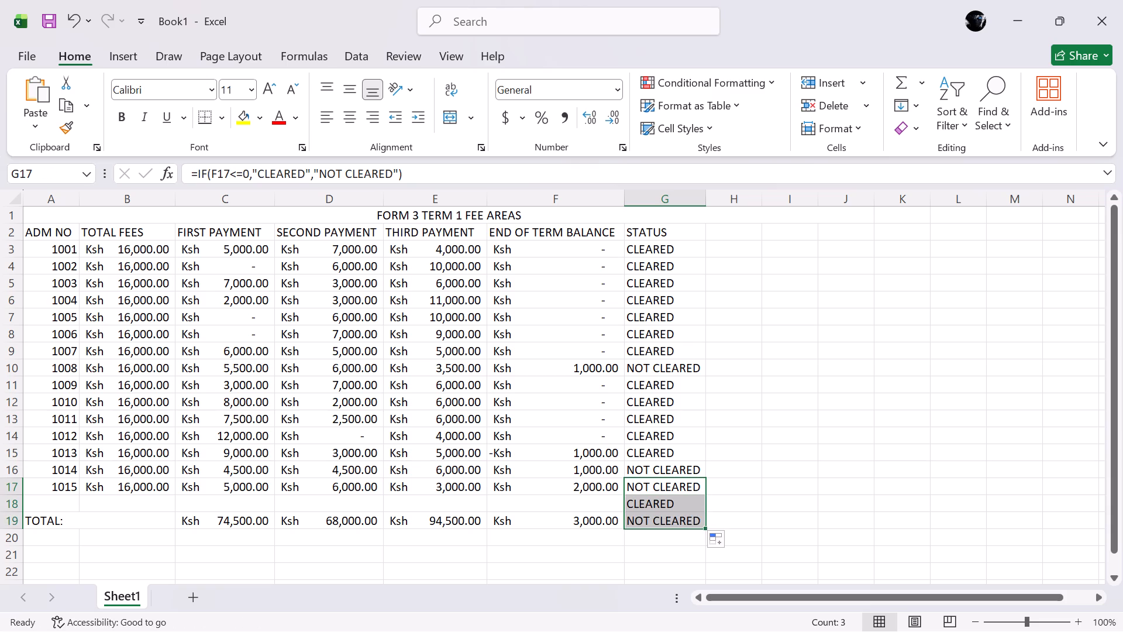
left_click(746, 495)
Clear the unneeded status formula from cell G18 in the blank row above the totals.
left_click(685, 503)
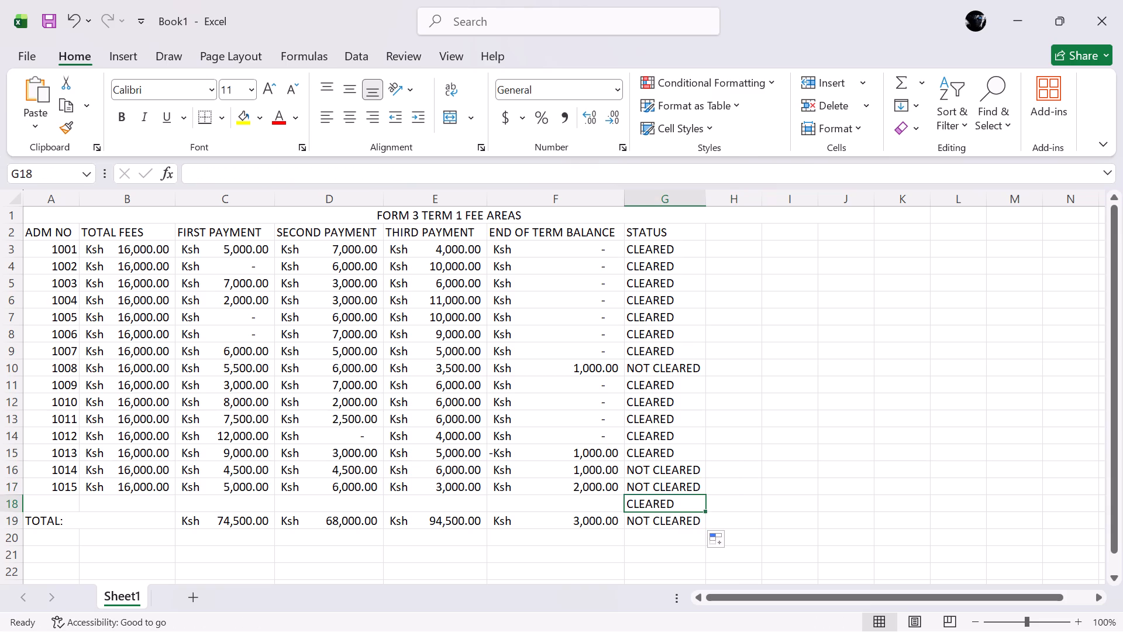
left_click_drag(445, 178, 426, 178)
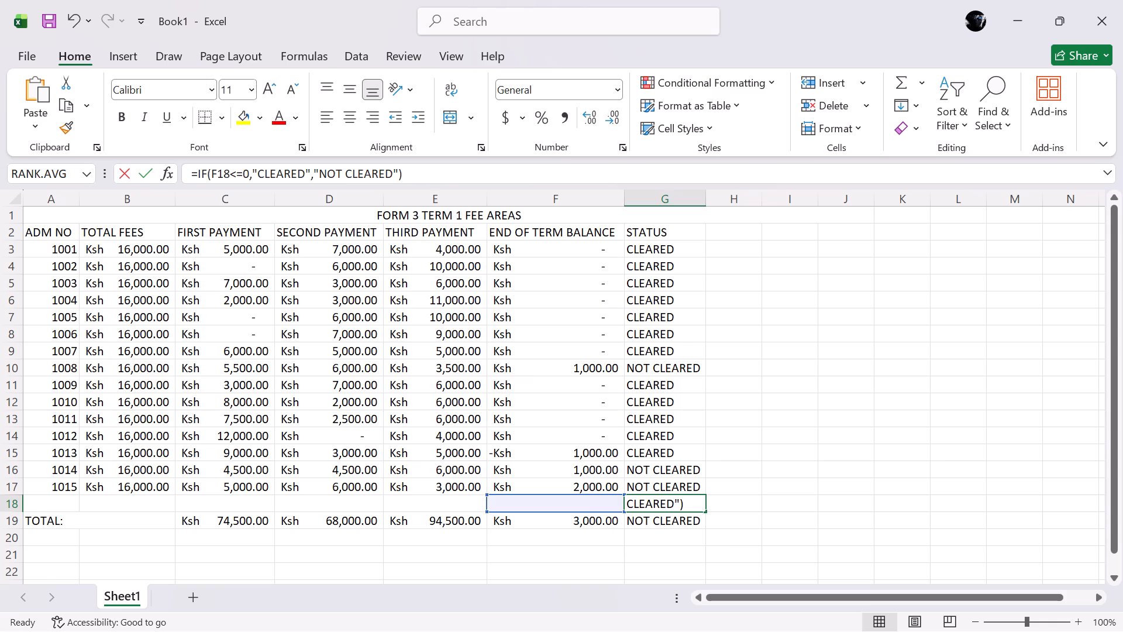
left_click_drag(426, 178, 185, 174)
key("BackSpace")
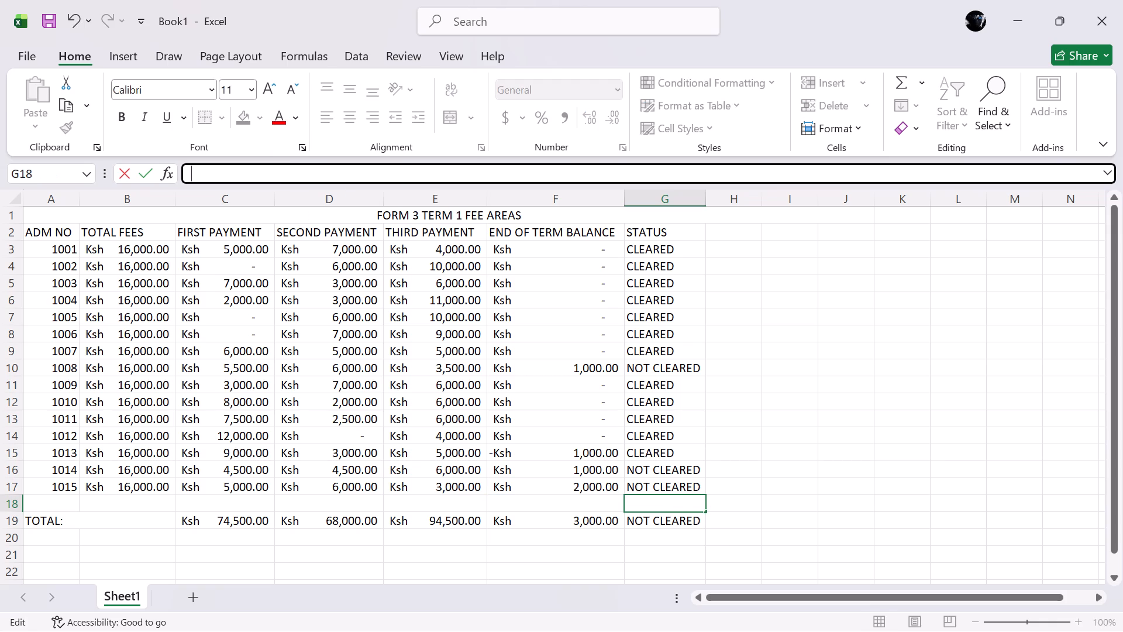
key("Down")
left_click(676, 454)
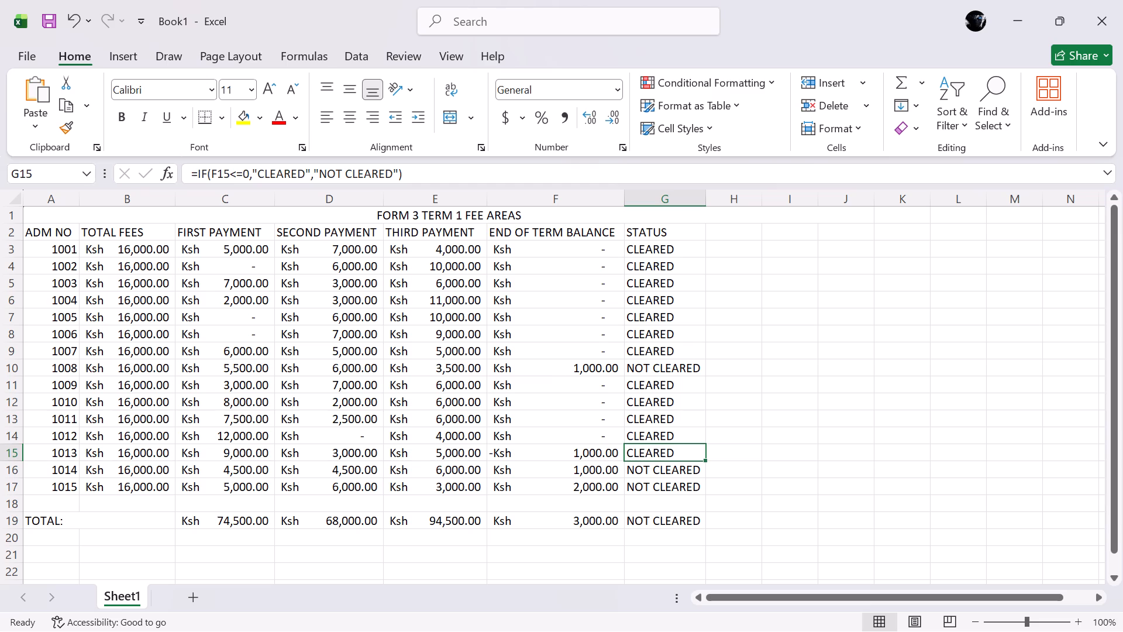
left_click(677, 520)
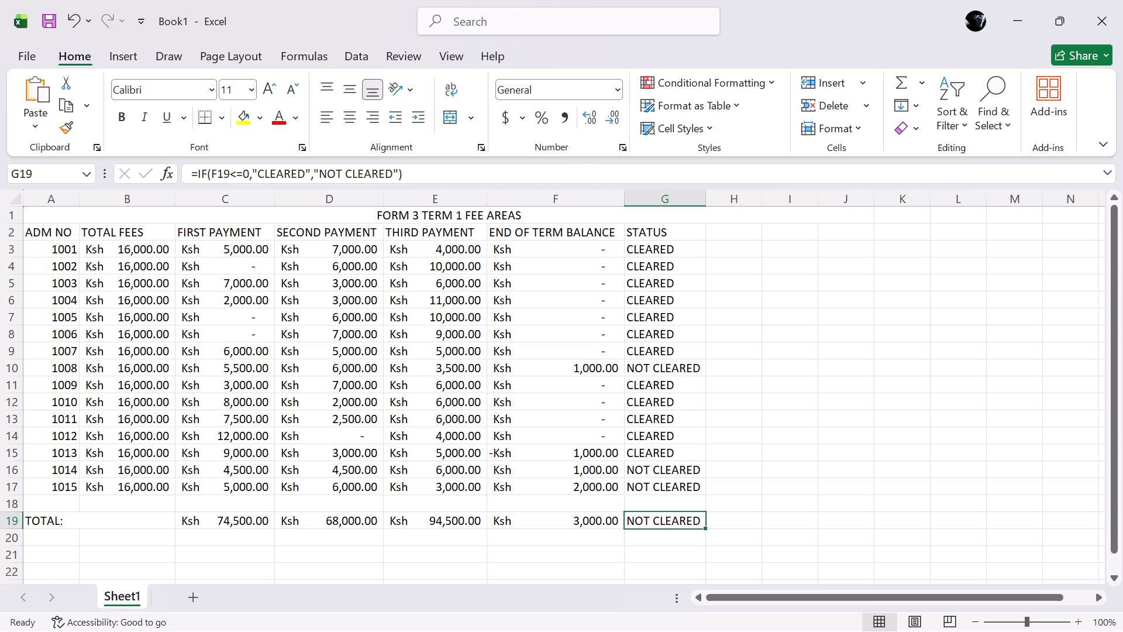